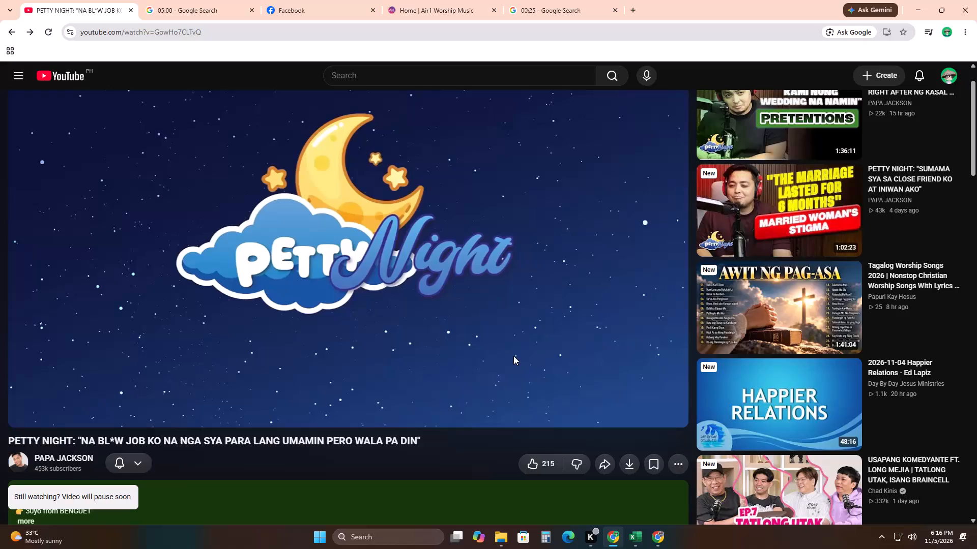
Open the PAPA JACKSON channel's video list and play the video "PETTY NIGHT: MINAMALIIT NA NYA YONG PAGKATAO KO".
{"action": "left_click", "coordinate": [381, 242]}
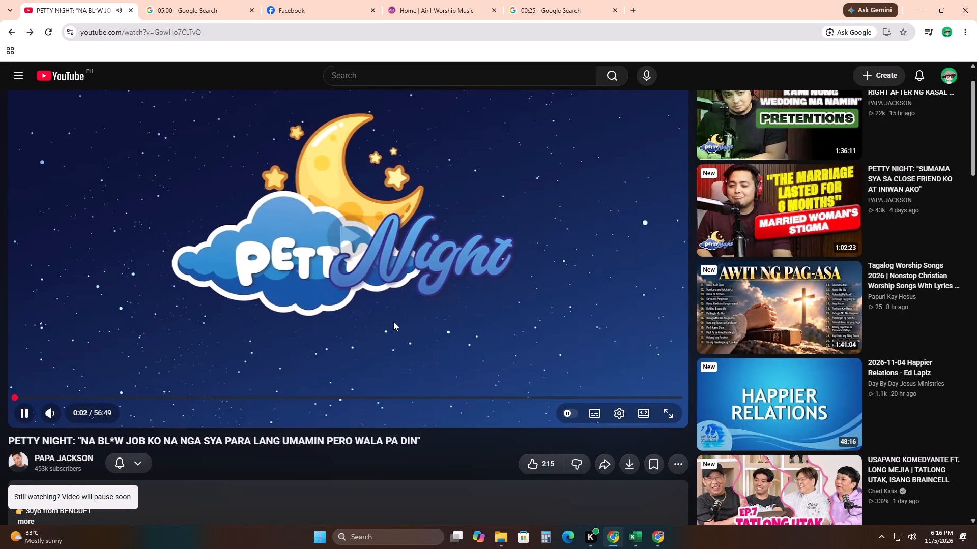
{"action": "left_click", "coordinate": [639, 539]}
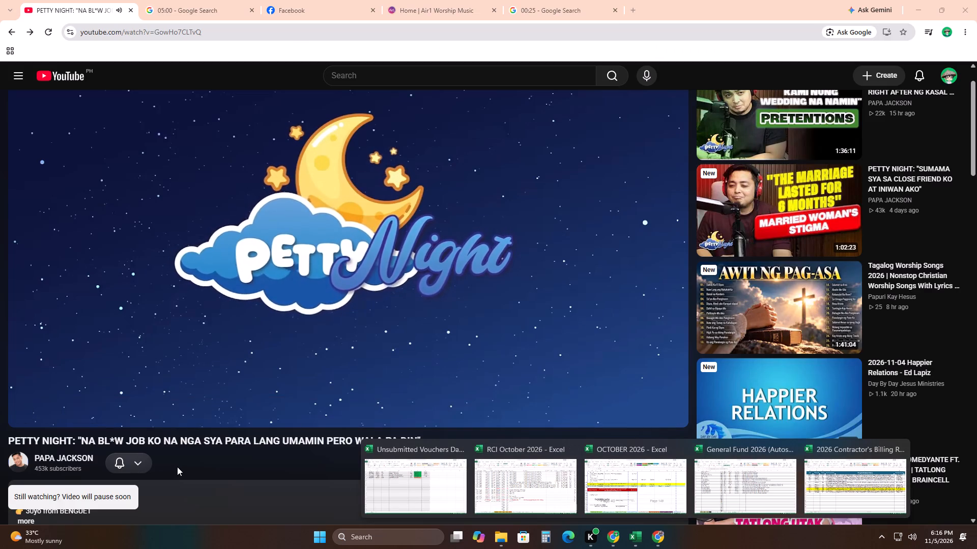
{"action": "scroll", "coordinate": [185, 463], "scroll_direction": "down", "scroll_amount": 1}
{"action": "left_click", "coordinate": [75, 407]}
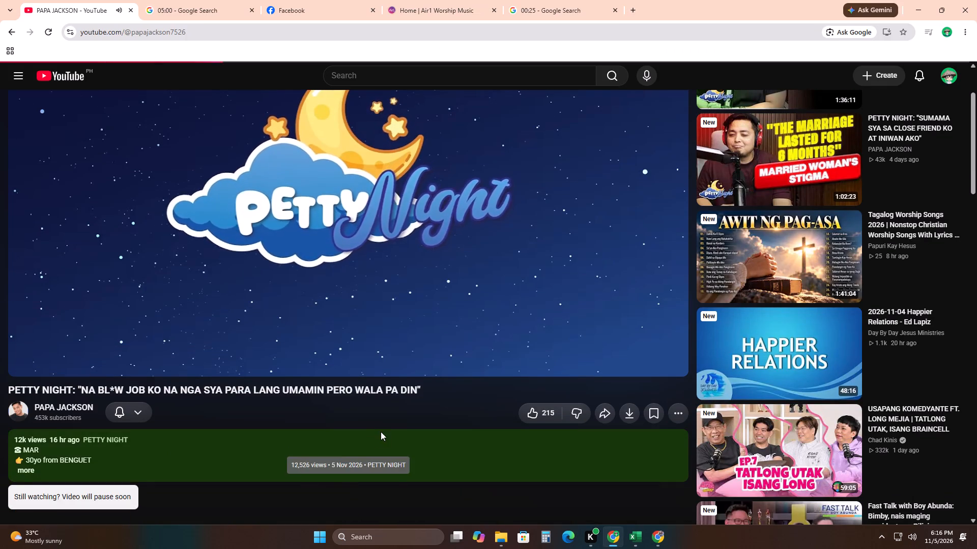
{"action": "left_click", "coordinate": [266, 304]}
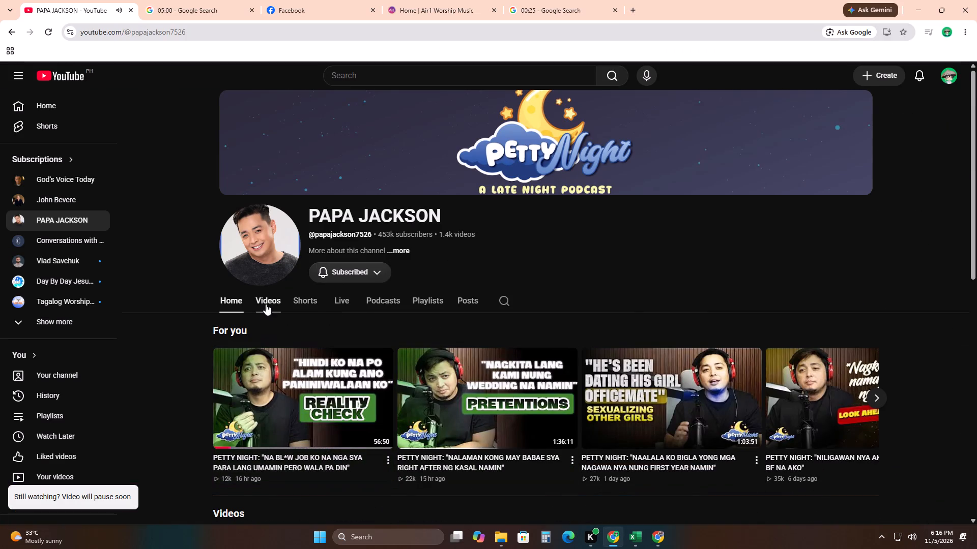
{"action": "scroll", "coordinate": [556, 382], "scroll_direction": "down", "scroll_amount": 2}
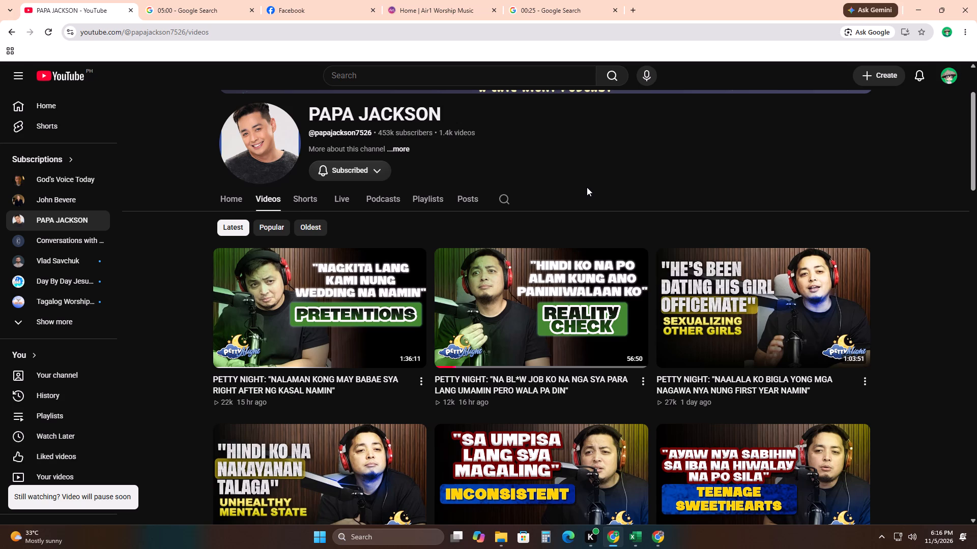
{"action": "scroll", "coordinate": [599, 192], "scroll_direction": "down", "scroll_amount": 2}
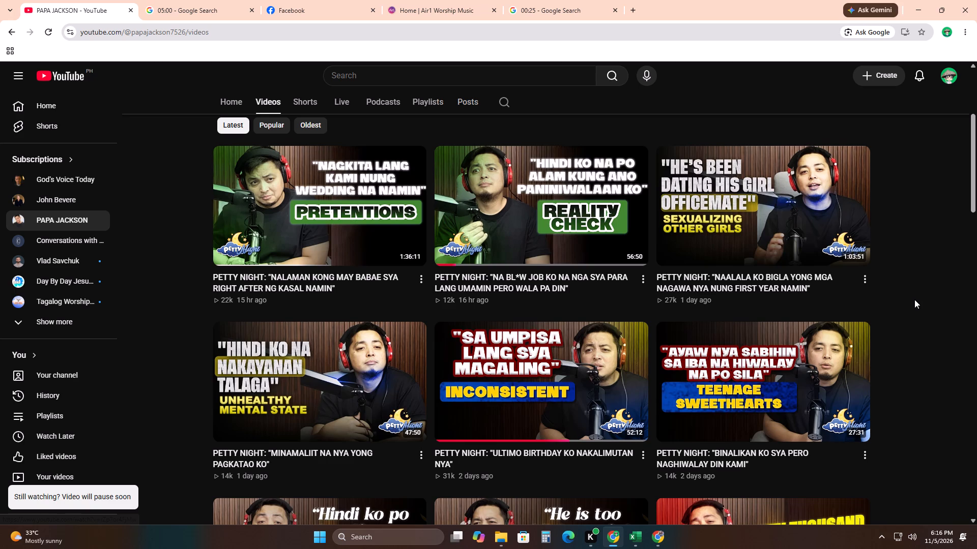
{"action": "scroll", "coordinate": [913, 300], "scroll_direction": "down", "scroll_amount": 3}
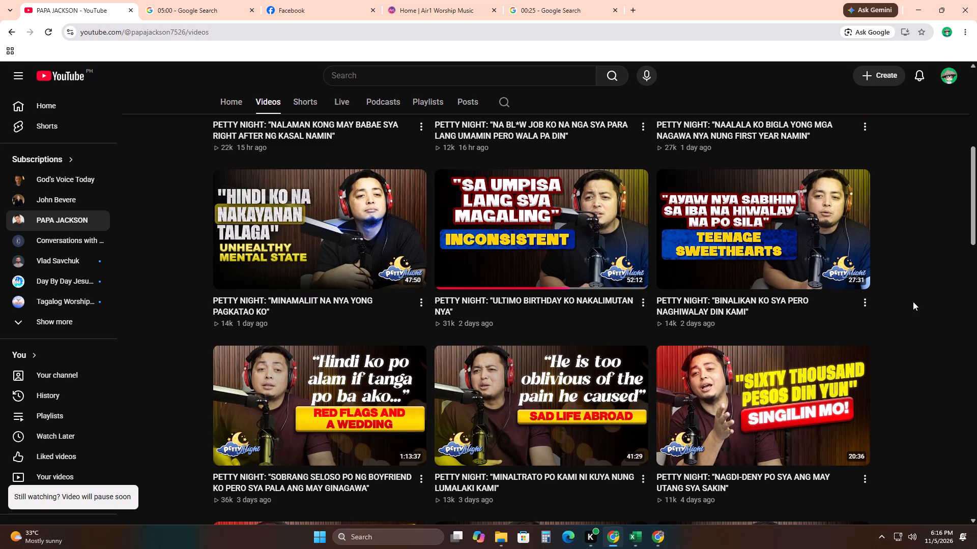
{"action": "left_click", "coordinate": [310, 242]}
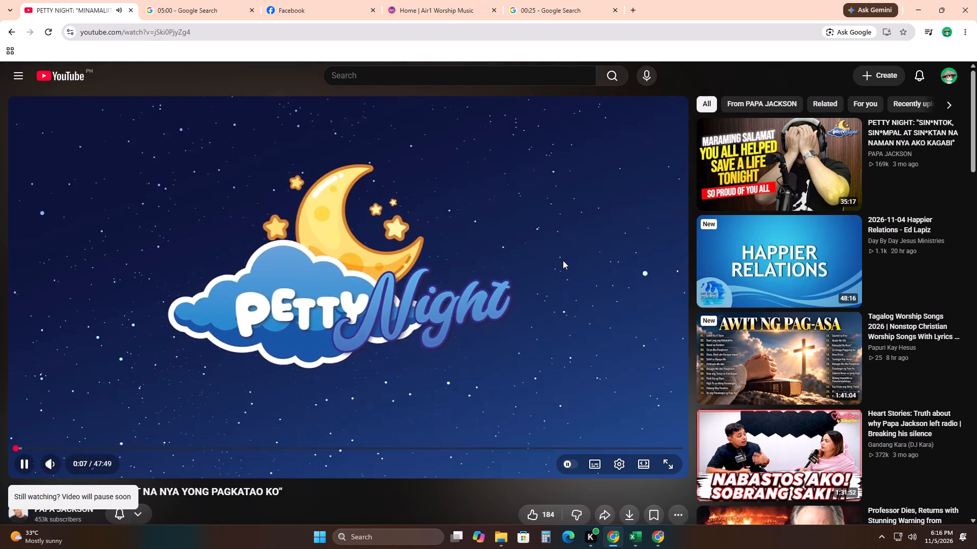
Switch to the RCI October 2026 Excel workbook and insert two blank rows below row 297 on the WS sheet.
{"action": "left_click", "coordinate": [636, 540]}
{"action": "left_click", "coordinate": [541, 508]}
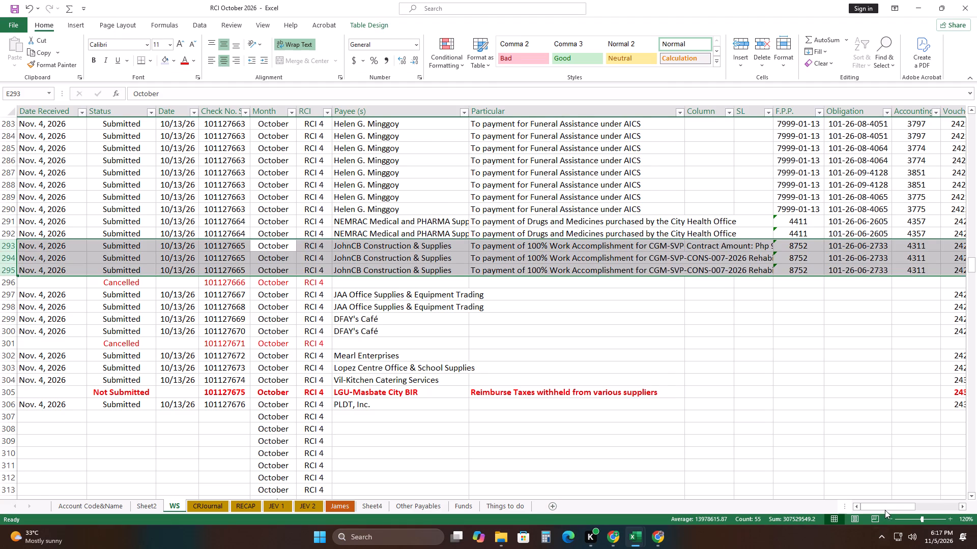
{"action": "left_click_drag", "start_coordinate": [885, 510], "coordinate": [939, 499]}
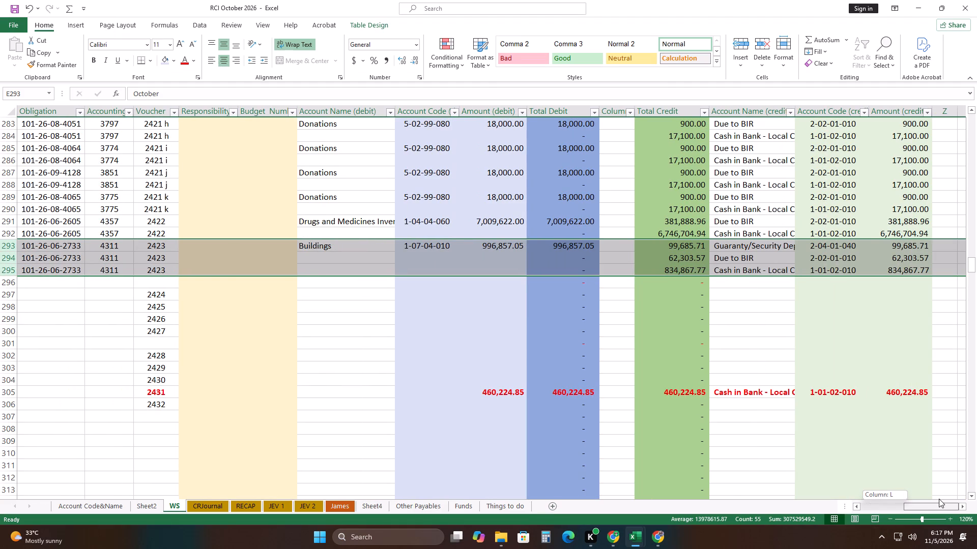
{"action": "left_click_drag", "start_coordinate": [939, 499], "coordinate": [762, 503]}
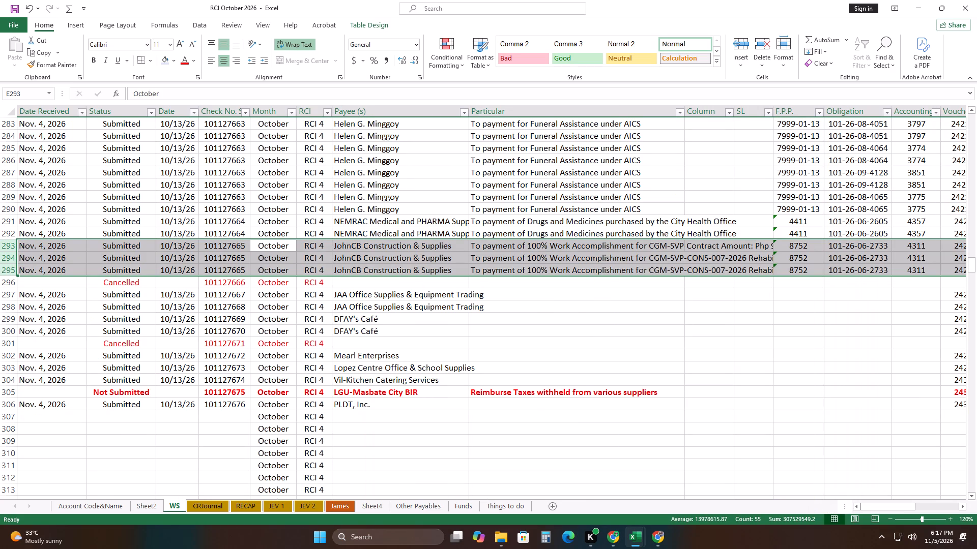
{"action": "scroll", "coordinate": [376, 329], "scroll_direction": "down", "scroll_amount": 1}
{"action": "scroll", "coordinate": [376, 329], "scroll_direction": "up", "scroll_amount": 1}
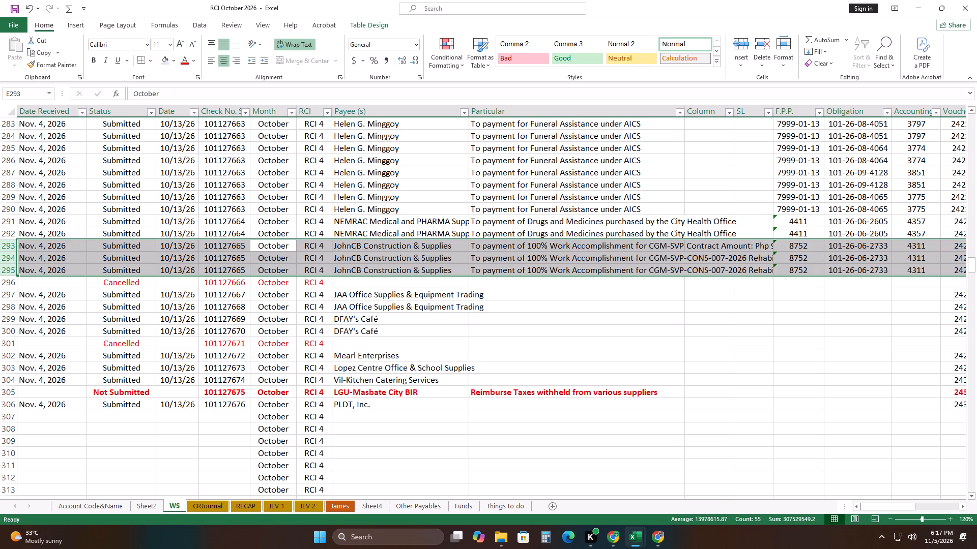
{"action": "scroll", "coordinate": [296, 302], "scroll_direction": "down", "scroll_amount": 1}
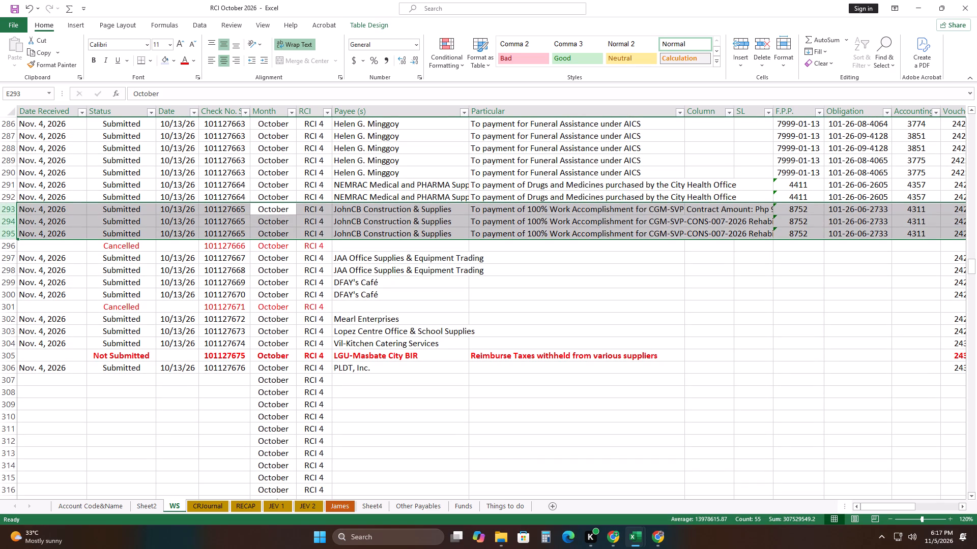
{"action": "left_click", "coordinate": [10, 258]}
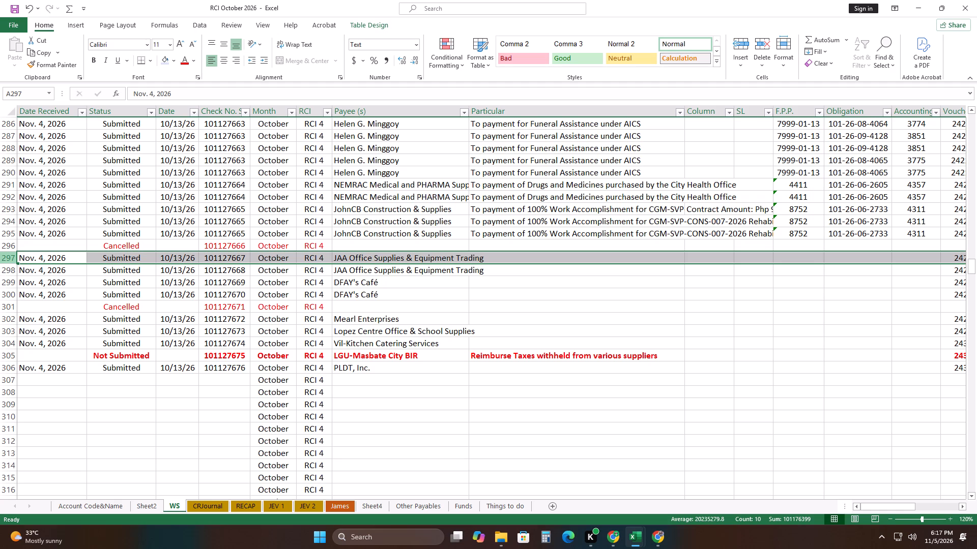
{"action": "left_click", "coordinate": [13, 269]}
{"action": "right_click", "coordinate": [12, 269]}
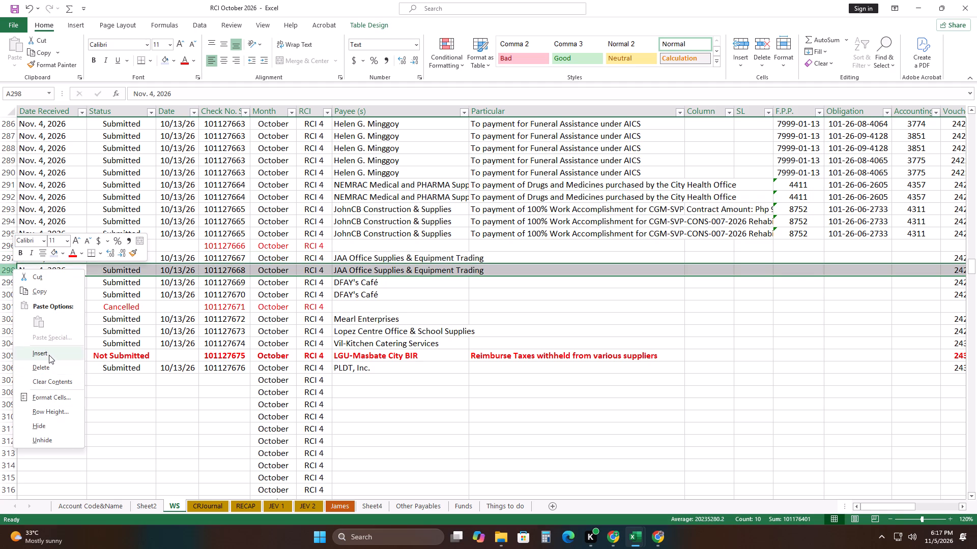
{"action": "left_click", "coordinate": [49, 355]}
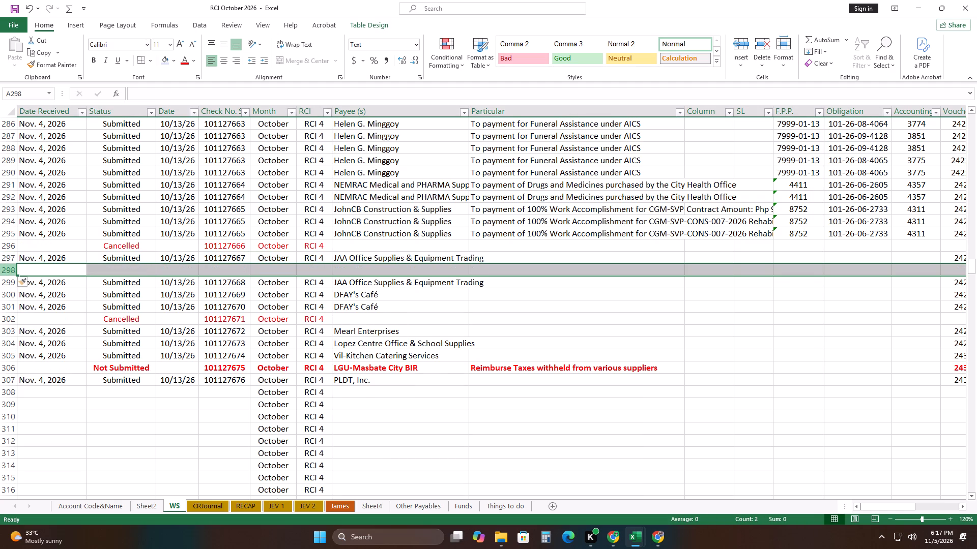
{"action": "left_click", "coordinate": [7, 271]}
{"action": "right_click", "coordinate": [7, 271]}
{"action": "left_click", "coordinate": [49, 353]}
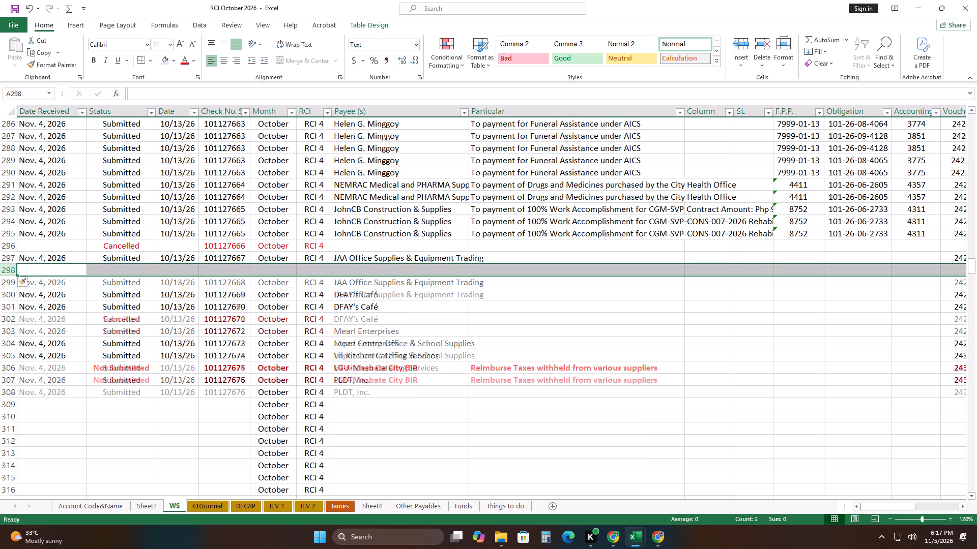
{"action": "left_click_drag", "start_coordinate": [251, 325], "coordinate": [257, 328]}
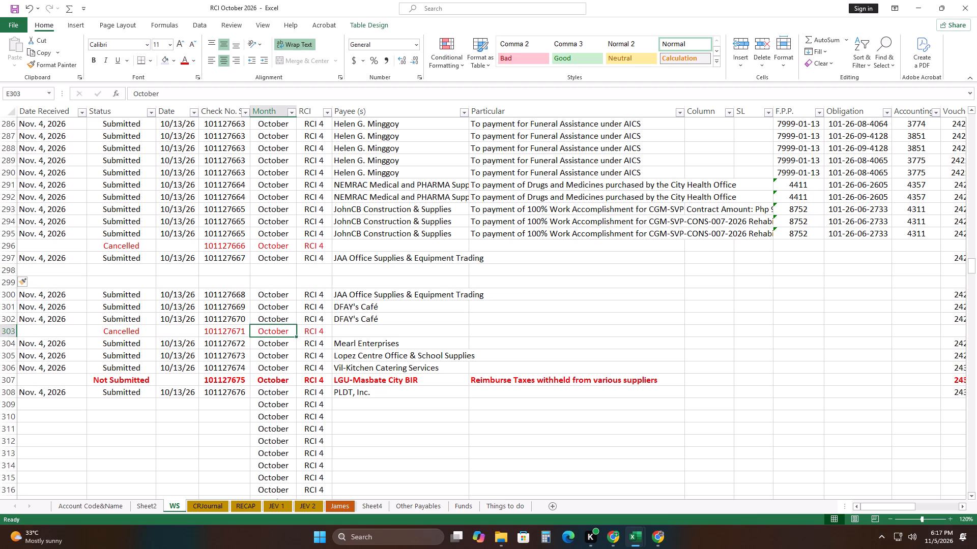
Enter 4066 as the Accounting number for the JAA Office Supplies & Equipment Trading entry in row 297.
{"action": "left_click", "coordinate": [13, 257]}
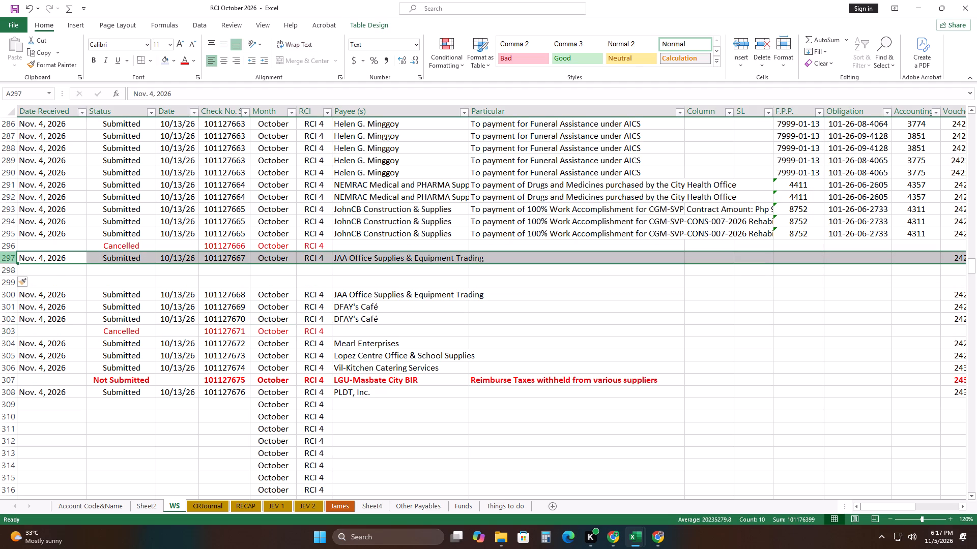
{"action": "left_click", "coordinate": [921, 255]}
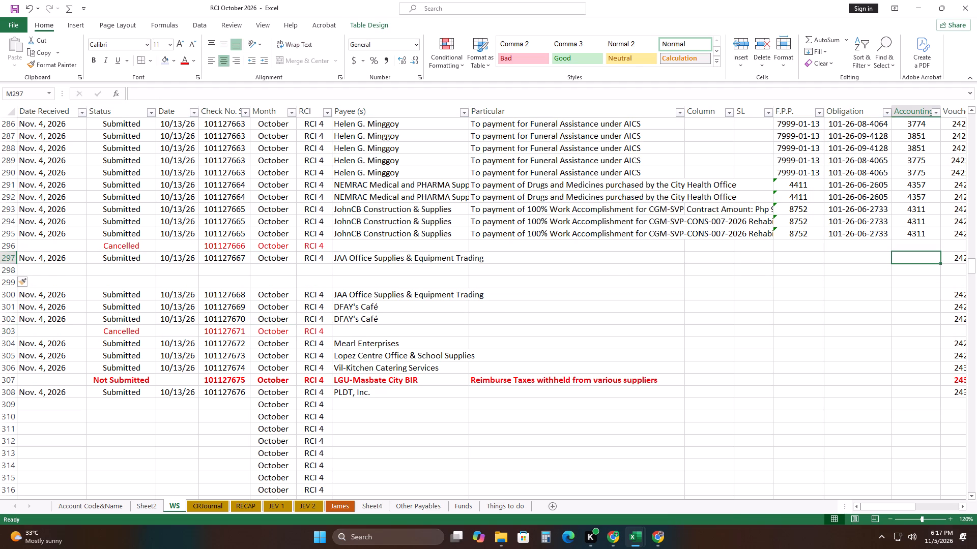
{"action": "type", "text": "4066"}
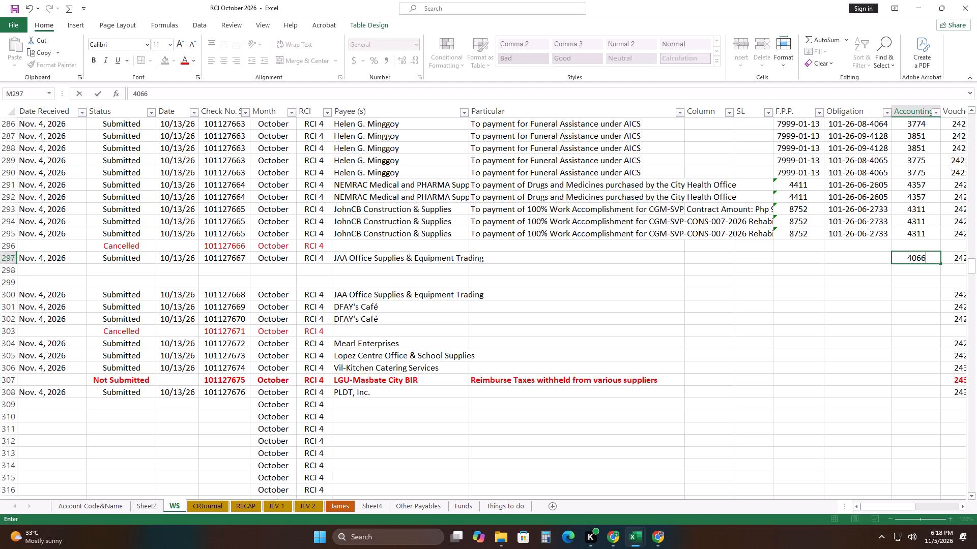
Copy the F.P.P. and Obligation values from row 295 into the same columns of row 297.
{"action": "left_click_drag", "start_coordinate": [811, 235], "coordinate": [851, 235]}
{"action": "right_click", "coordinate": [851, 235]}
{"action": "left_click", "coordinate": [888, 244]}
{"action": "left_click", "coordinate": [803, 258]}
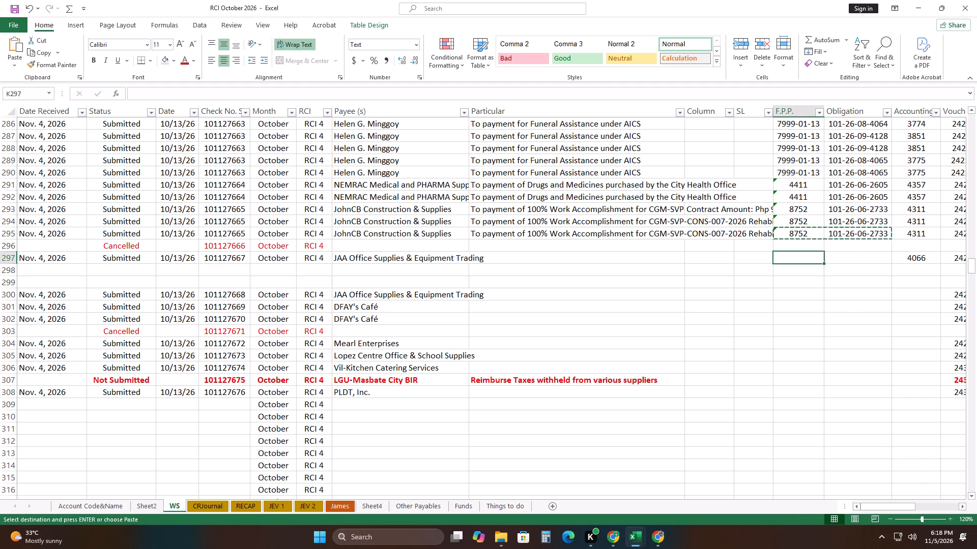
{"action": "right_click", "coordinate": [803, 257]}
{"action": "left_click", "coordinate": [844, 278]}
{"action": "left_click", "coordinate": [791, 298]}
Set the F.P.P. value in row 297 to 1011.
{"action": "left_click", "coordinate": [799, 252]}
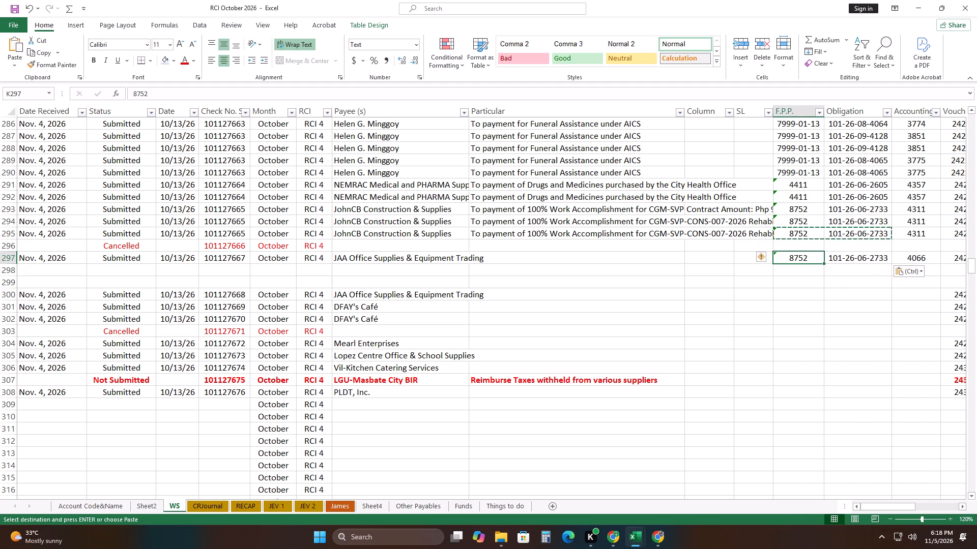
{"action": "type", "text": "1011"}
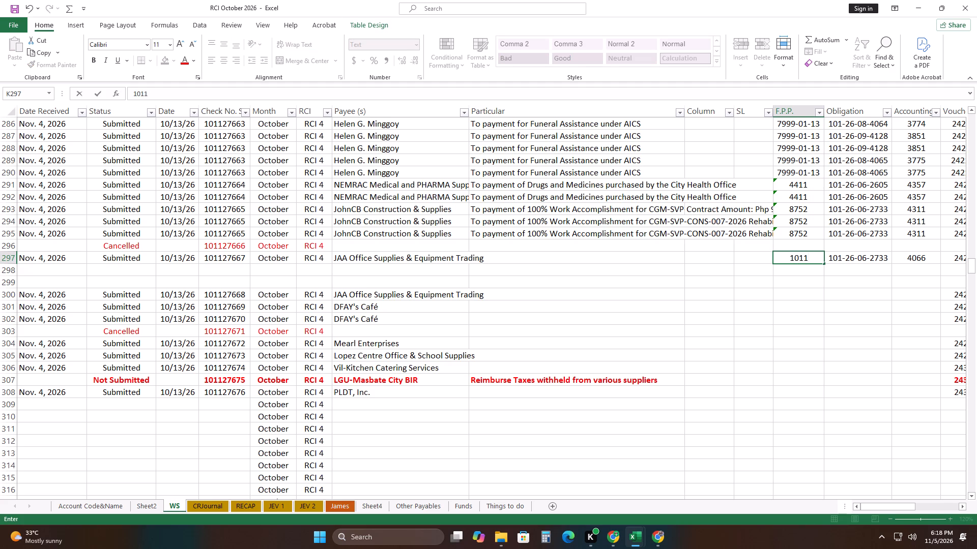
{"action": "double_click", "coordinate": [855, 258]}
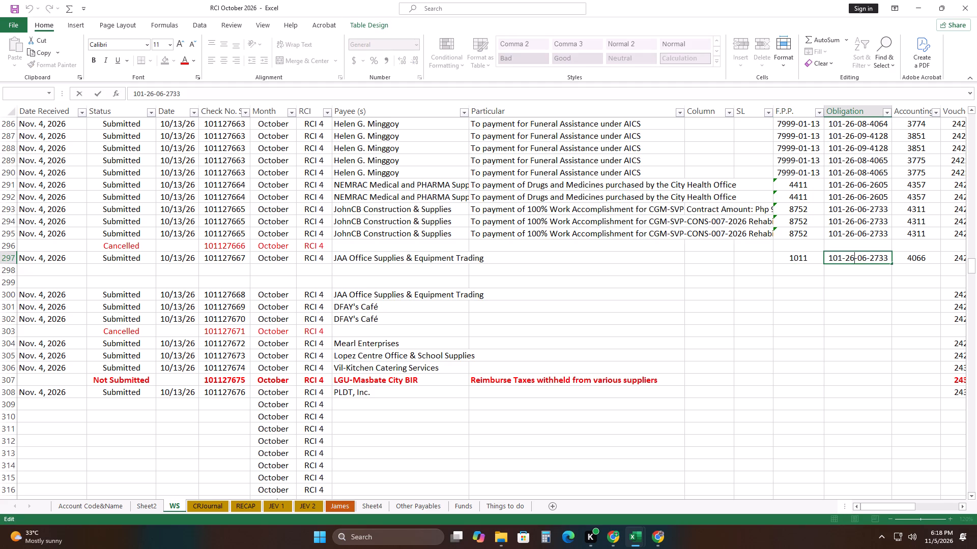
{"action": "left_click", "coordinate": [864, 259]}
{"action": "key", "text": "Right"}
{"action": "key", "text": "BackSpace"}
{"action": "key", "text": "1"}
{"action": "key", "text": "Right"}
{"action": "key", "text": "Right"}
{"action": "key", "text": "Right"}
{"action": "key", "text": "Right"}
{"action": "key", "text": "Right"}
{"action": "key", "text": "Right"}
{"action": "key", "text": "BackSpace"}
{"action": "key", "text": "BackSpace"}
{"action": "key", "text": "BackSpace"}
{"action": "key", "text": "BackSpace"}
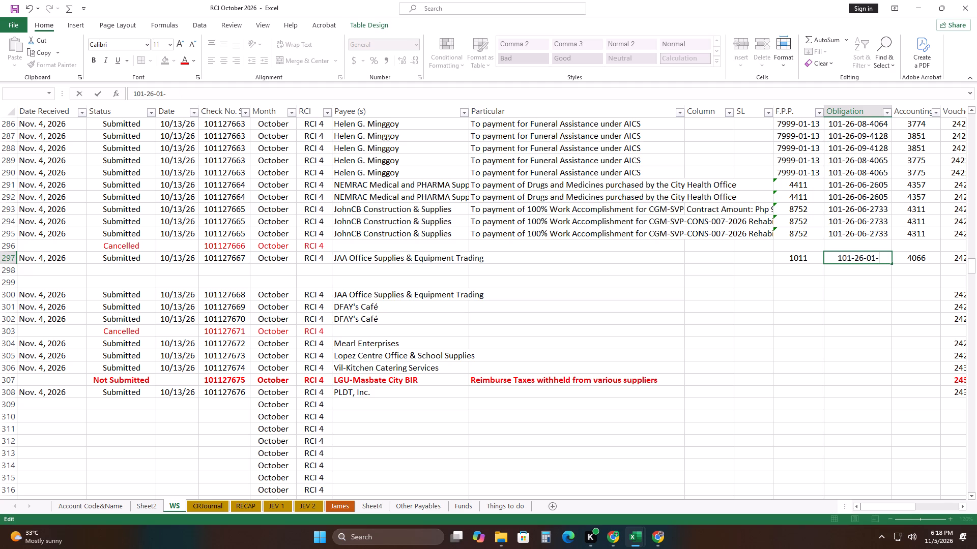
{"action": "type", "text": "0081"}
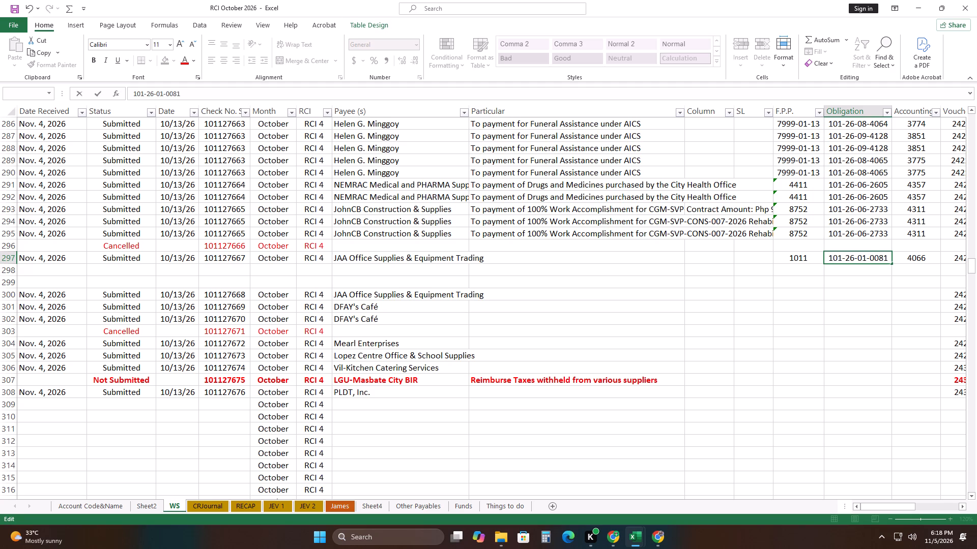
Enter "Payment of Office Supplies during the LITAW Program Payout" as the Particular in row 297.
{"action": "left_click", "coordinate": [577, 260]}
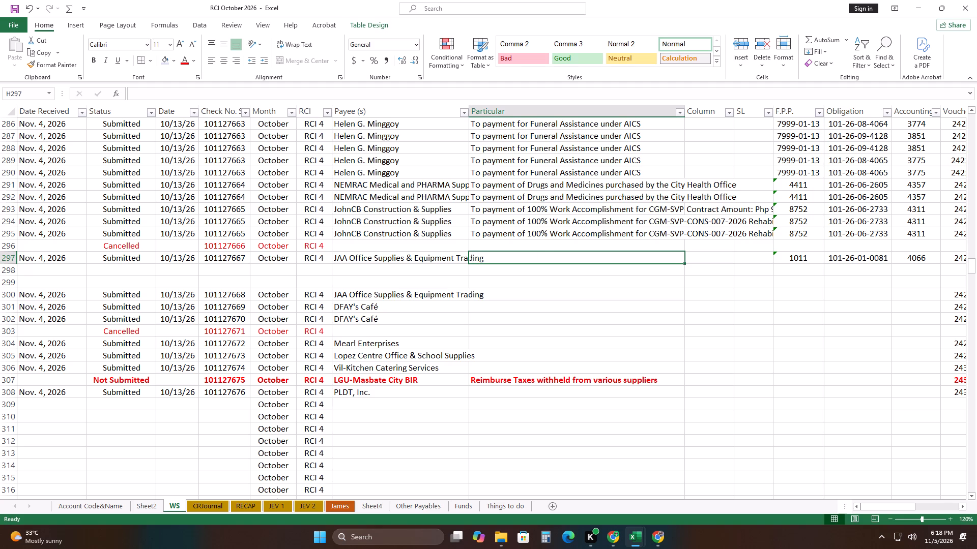
{"action": "type", "text": "Payment"}
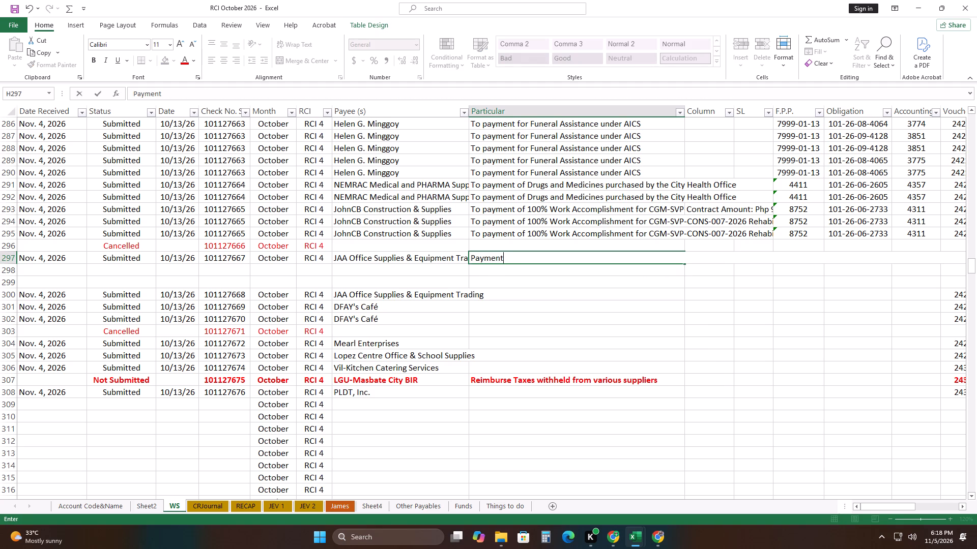
{"action": "key", "text": "space"}
{"action": "type", "text": "of Office"}
{"action": "key", "text": "space"}
{"action": "type", "text": "Supplies"}
{"action": "key", "text": "space"}
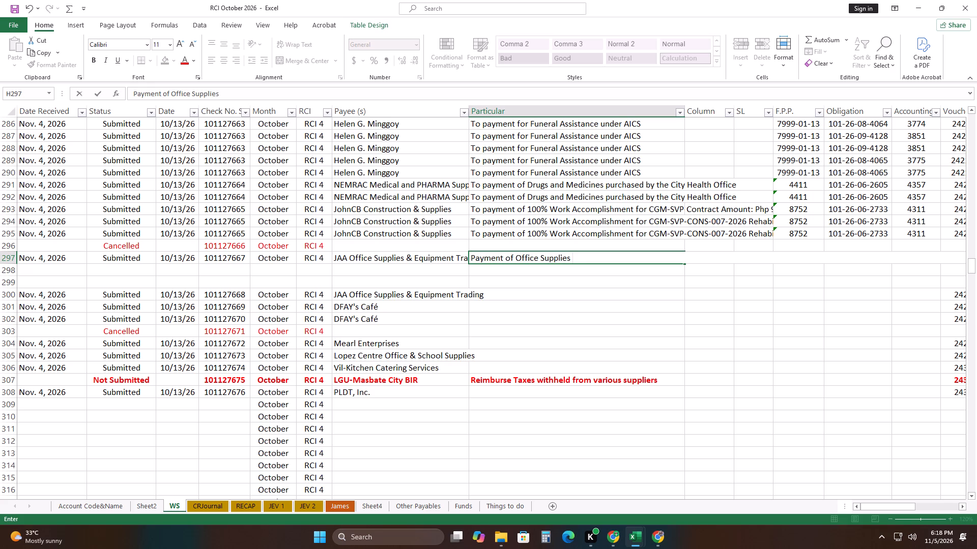
{"action": "type", "text": "durint"}
{"action": "key", "text": "BackSpace"}
{"action": "type", "text": "g the"}
{"action": "key", "text": "space"}
{"action": "type", "text": "LITAW"}
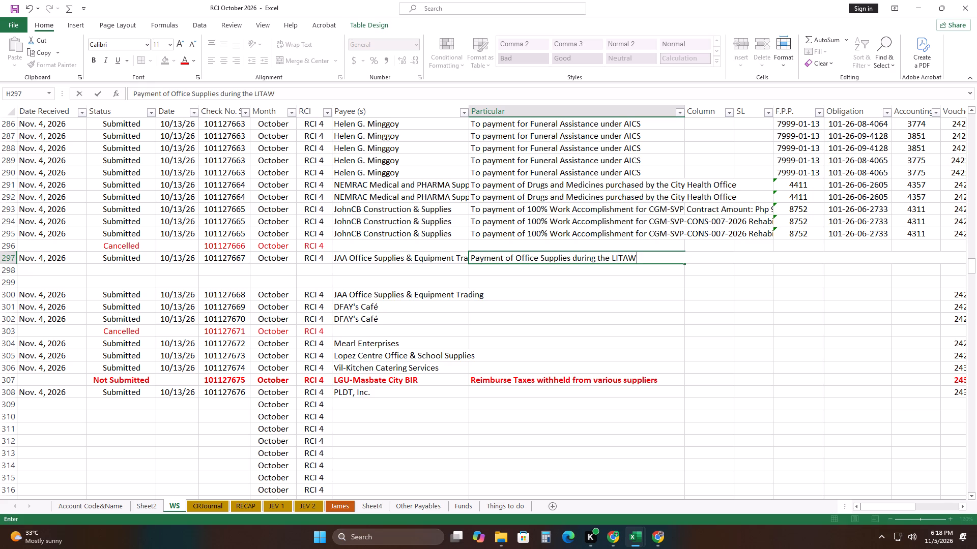
{"action": "key", "text": "space"}
{"action": "type", "text": "Program"}
{"action": "key", "text": "space"}
{"action": "type", "text": "Payout"}
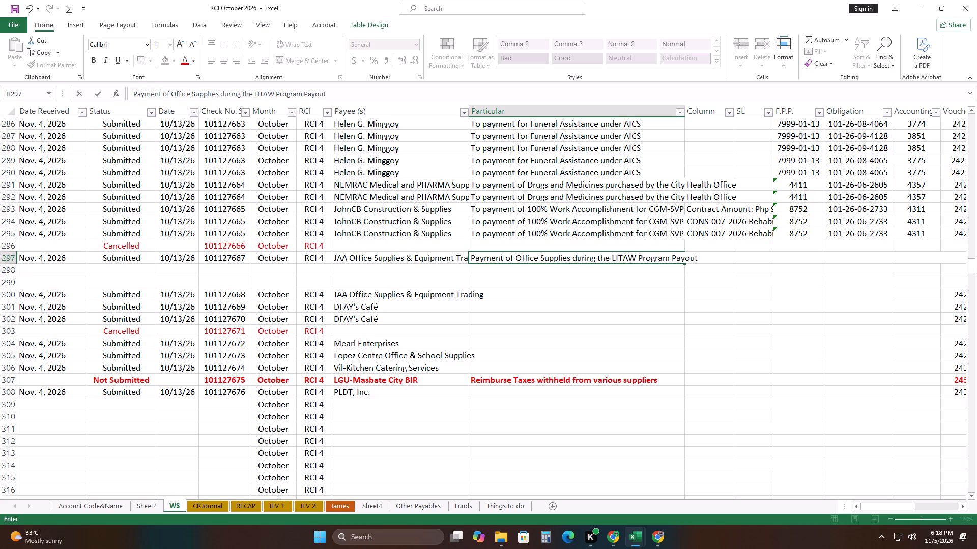
Continue row 297's Particular with the venues: "at F. Magallanes Covered Court and Malinta Covered Court, Masbate City".
{"action": "key", "text": "space"}
{"action": "type", "text": "at F. Magallnaed"}
{"action": "key", "text": "BackSpace"}
{"action": "key", "text": "BackSpace"}
{"action": "key", "text": "BackSpace"}
{"action": "key", "text": "BackSpace"}
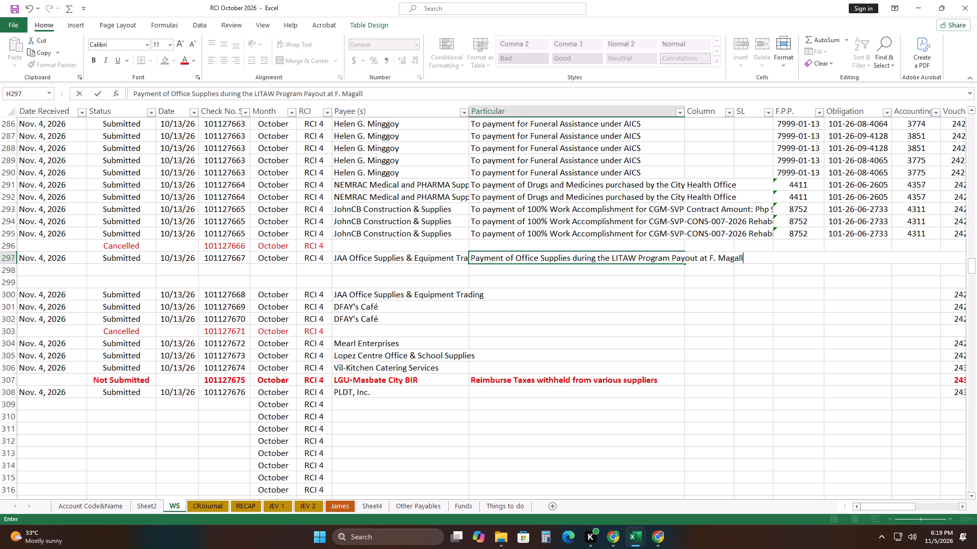
{"action": "type", "text": "anes"}
{"action": "key", "text": "space"}
{"action": "type", "text": "Covered Courft"}
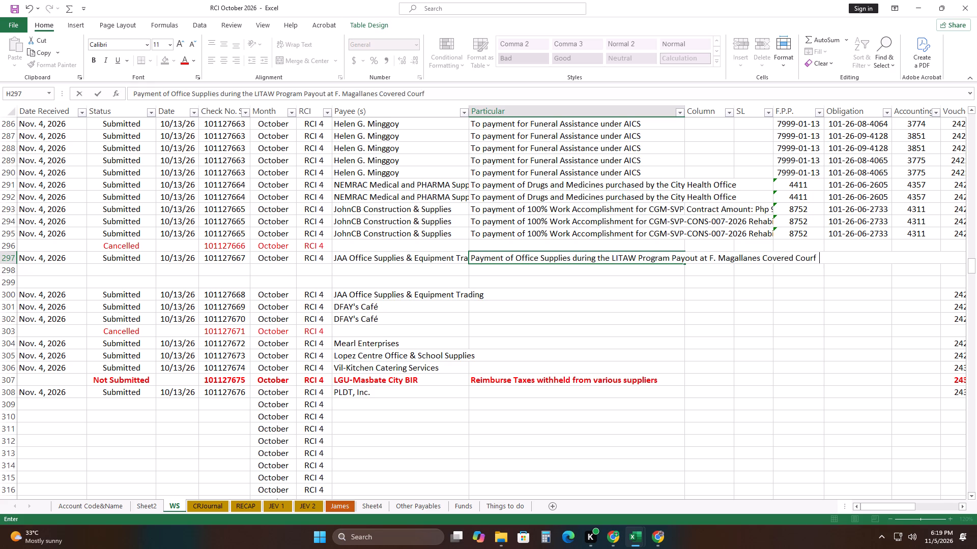
{"action": "key", "text": "BackSpace"}
{"action": "key", "text": "BackSpace"}
{"action": "key", "text": "t"}
{"action": "key", "text": "space"}
{"action": "type", "text": "and Malinta"}
{"action": "key", "text": "space"}
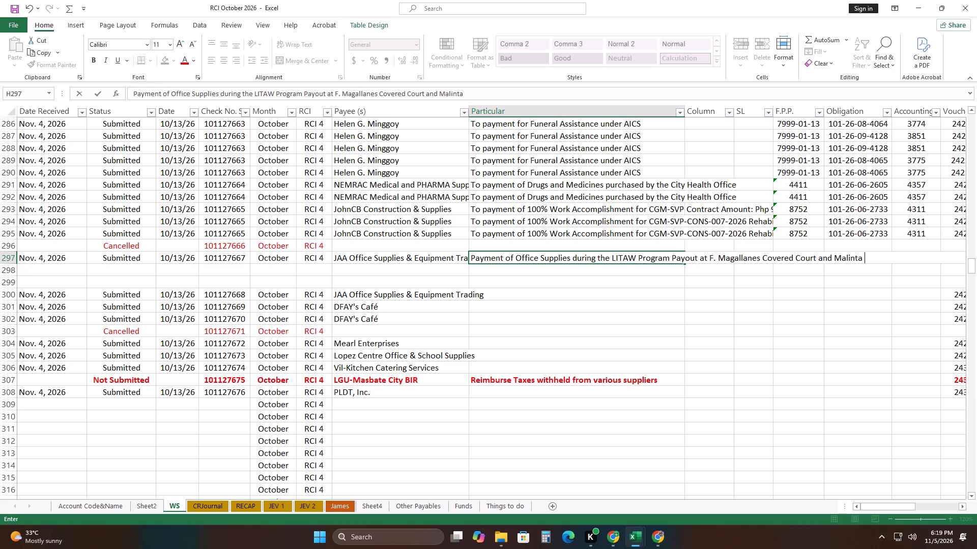
{"action": "type", "text": "Covered Court"}
{"action": "type", "text": ", Masbate City"}
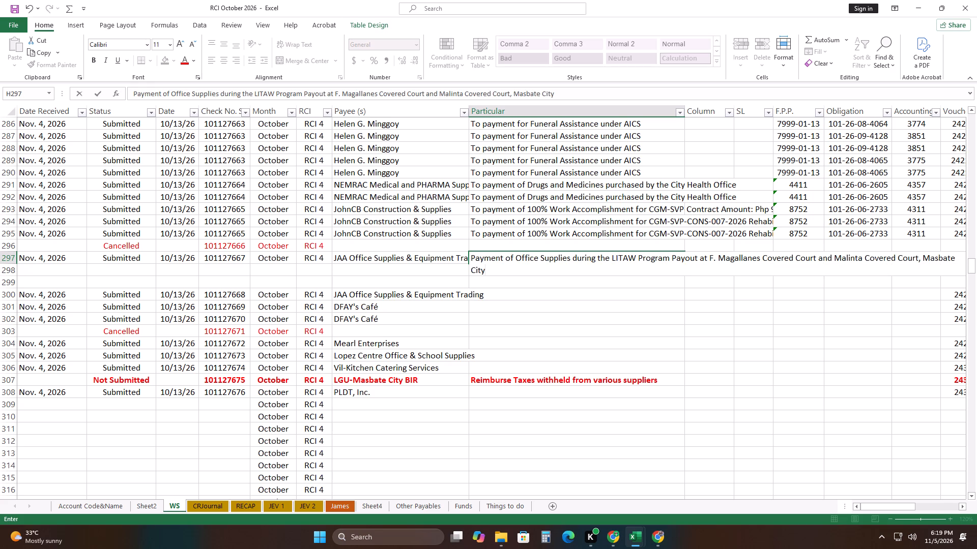
Finish row 297's Particular with the dates "(Feb. 12-14 and 16, 2026)" and commit the entry.
{"action": "key", "text": "space"}
{"action": "type", "text": "("}
{"action": "type", "text": "Feb."}
{"action": "key", "text": "space"}
{"action": "type", "text": "12-14"}
{"action": "key", "text": "space"}
{"action": "type", "text": "and"}
{"action": "key", "text": "space"}
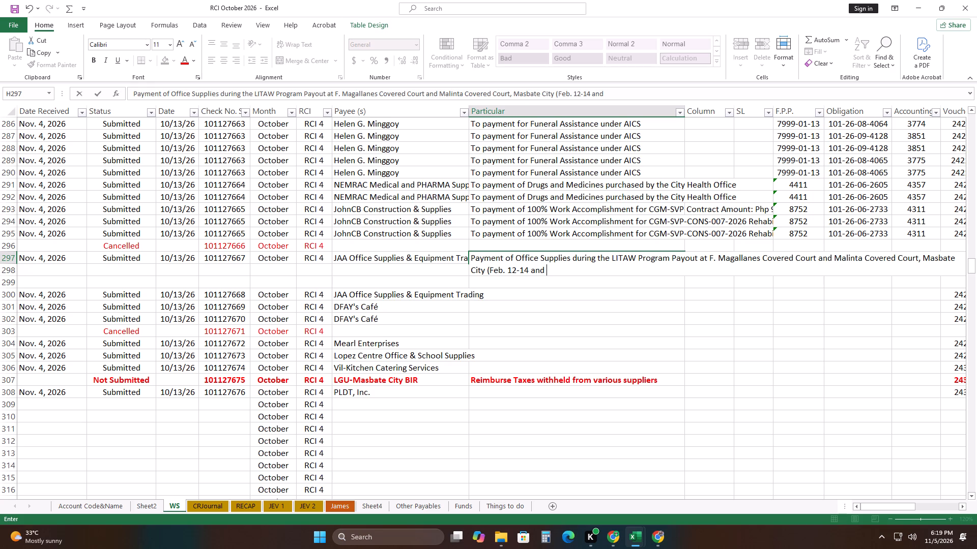
{"action": "type", "text": "16"}
{"action": "type", "text": ","}
{"action": "key", "text": "space"}
{"action": "type", "text": "2026"}
{"action": "key", "text": "shift+parenright"}
{"action": "left_click", "coordinate": [647, 309]}
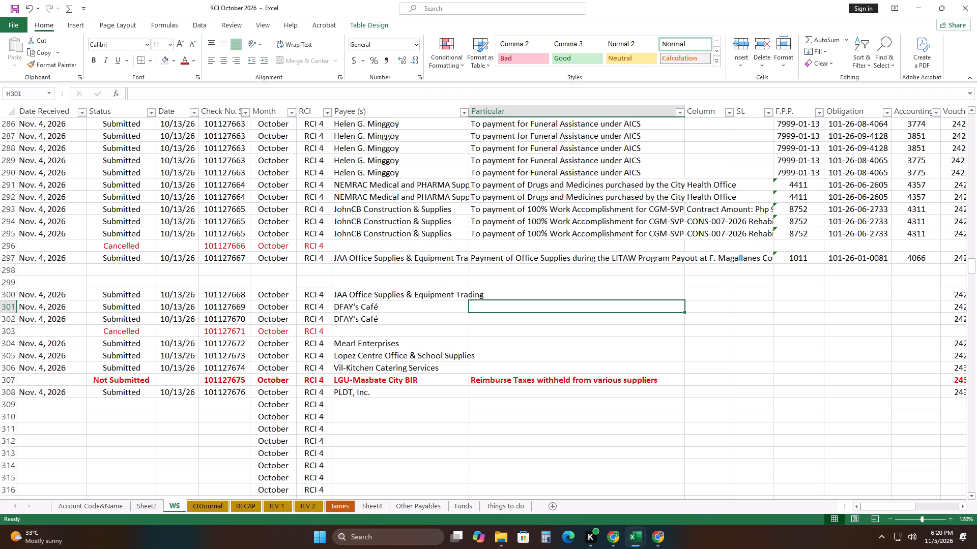
Copy Office Supplies Inventory with its code 1-04-04-010 from the Account Code&Name sheet into row 297's debit account name and code on WS.
{"action": "left_click", "coordinate": [96, 507]}
{"action": "left_click_drag", "start_coordinate": [893, 508], "coordinate": [555, 469]}
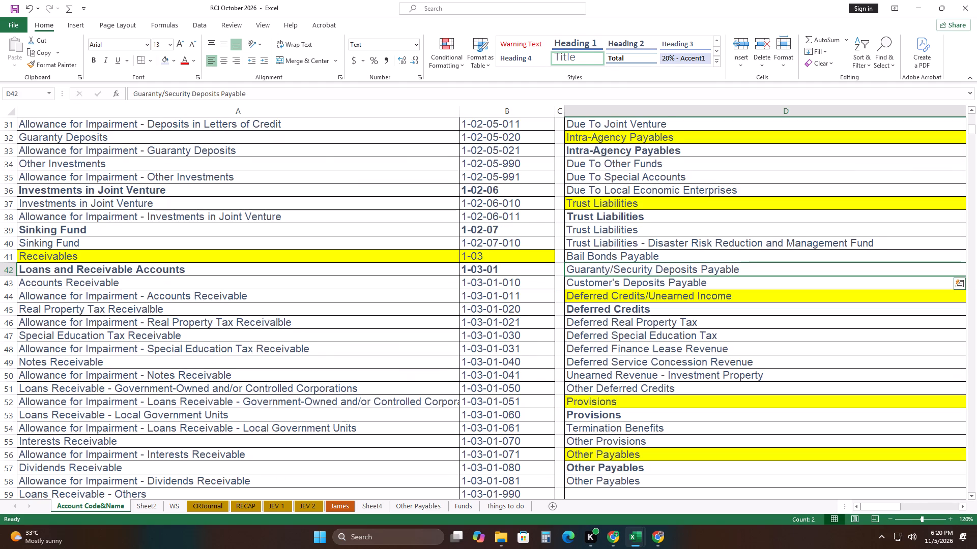
{"action": "scroll", "coordinate": [73, 297], "scroll_direction": "down", "scroll_amount": 3}
{"action": "scroll", "coordinate": [74, 298], "scroll_direction": "up", "scroll_amount": 4}
{"action": "scroll", "coordinate": [73, 299], "scroll_direction": "down", "scroll_amount": 20}
{"action": "scroll", "coordinate": [73, 299], "scroll_direction": "down", "scroll_amount": 1}
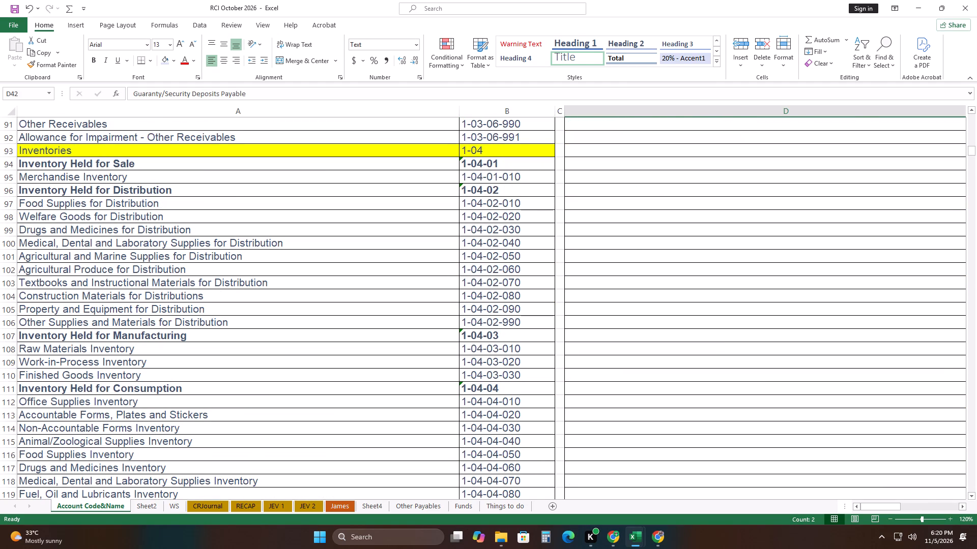
{"action": "scroll", "coordinate": [106, 246], "scroll_direction": "down", "scroll_amount": 2}
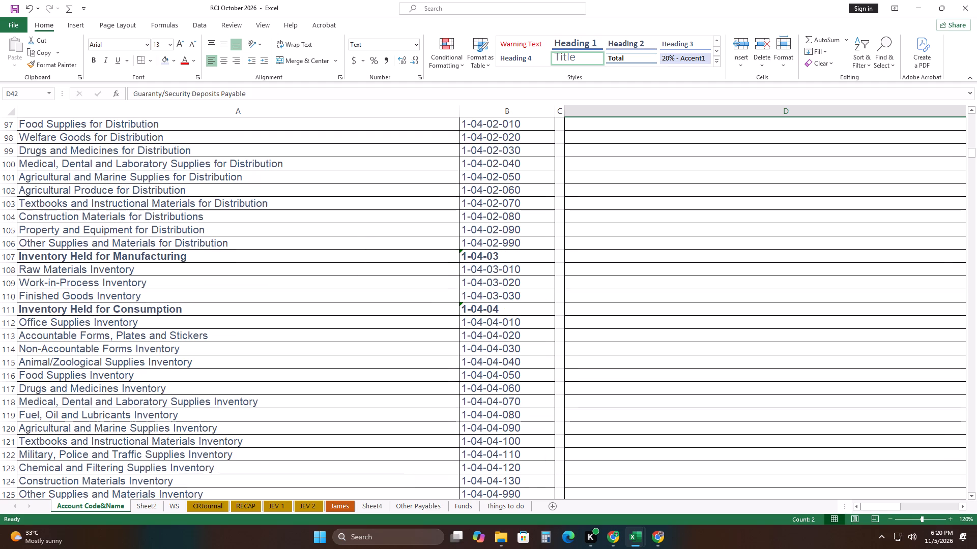
{"action": "scroll", "coordinate": [107, 247], "scroll_direction": "down", "scroll_amount": 2}
{"action": "left_click_drag", "start_coordinate": [246, 245], "coordinate": [485, 244]}
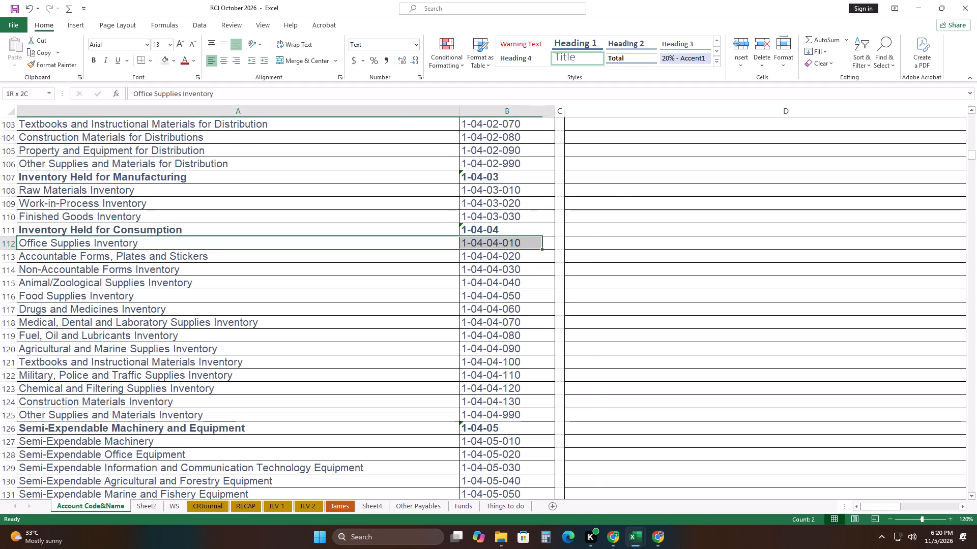
{"action": "left_click_drag", "start_coordinate": [485, 244], "coordinate": [486, 244]}
{"action": "right_click", "coordinate": [486, 244]}
{"action": "left_click", "coordinate": [545, 256]}
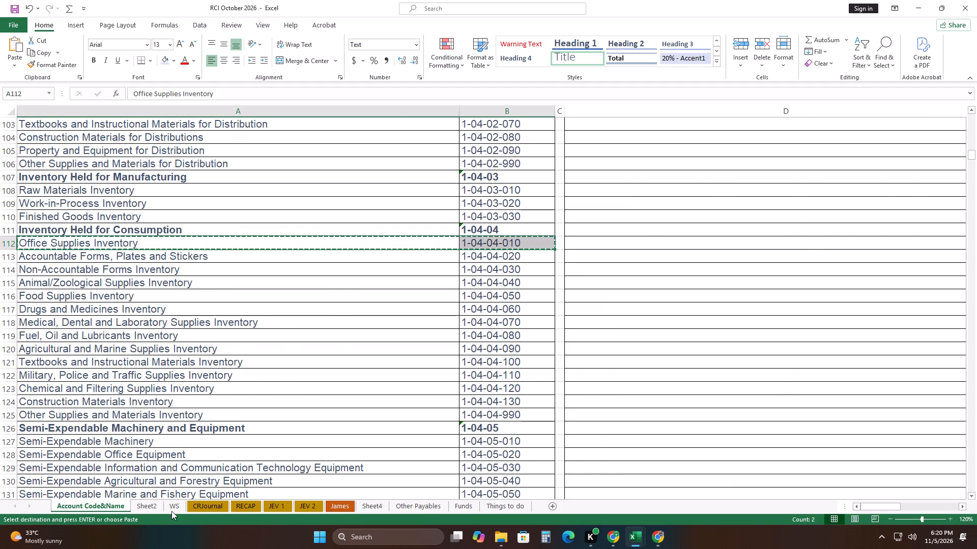
{"action": "left_click", "coordinate": [173, 507]}
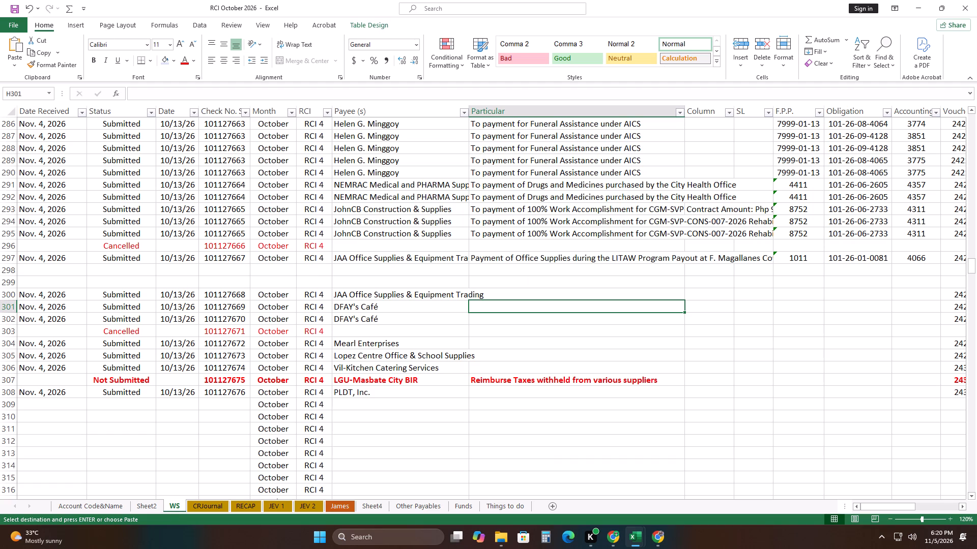
{"action": "left_click_drag", "start_coordinate": [893, 507], "coordinate": [957, 487]}
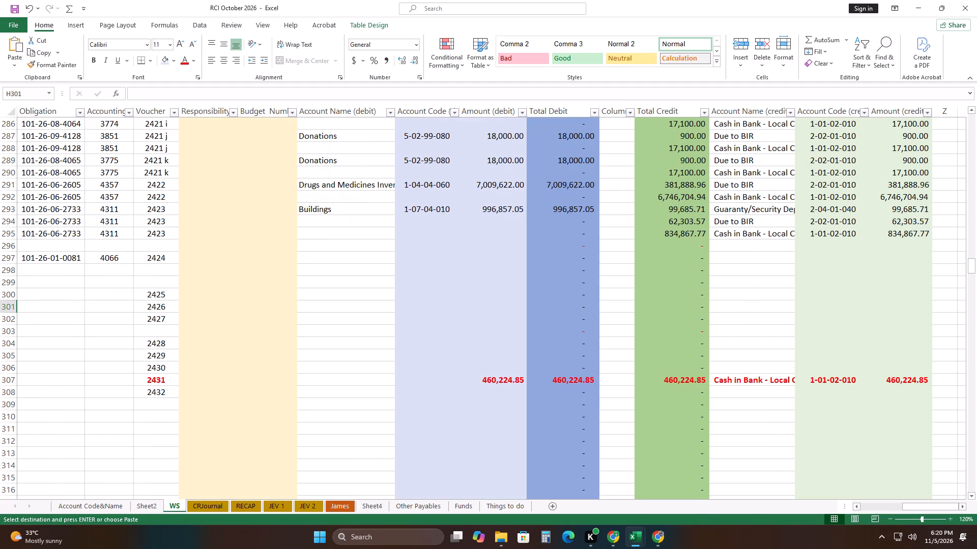
{"action": "left_click", "coordinate": [10, 256]}
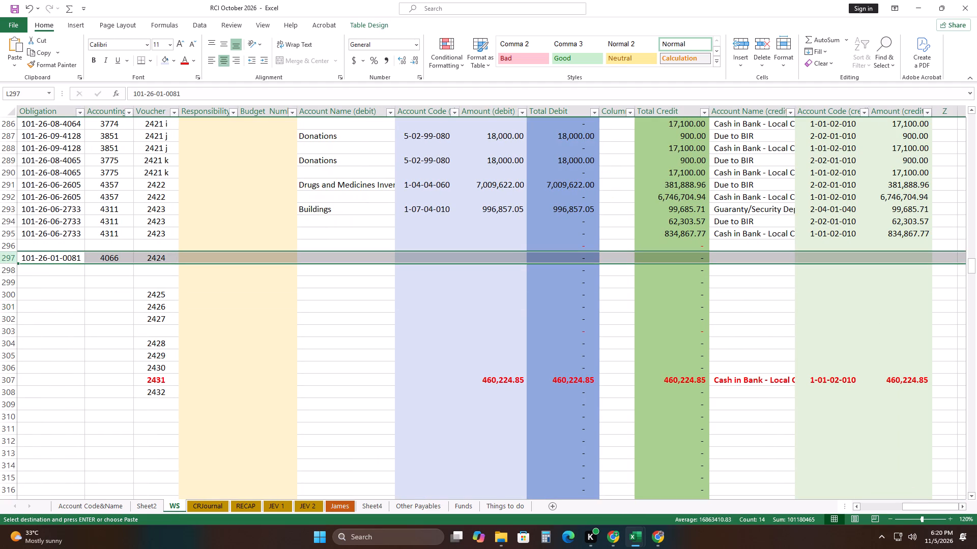
{"action": "left_click", "coordinate": [343, 257]}
{"action": "right_click", "coordinate": [343, 259]}
{"action": "left_click", "coordinate": [385, 278]}
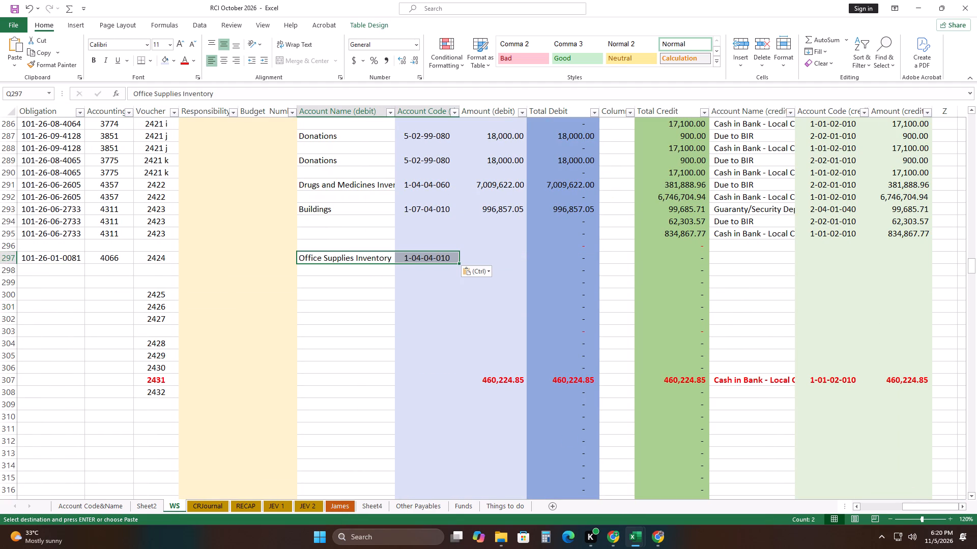
{"action": "left_click_drag", "start_coordinate": [916, 506], "coordinate": [586, 470]}
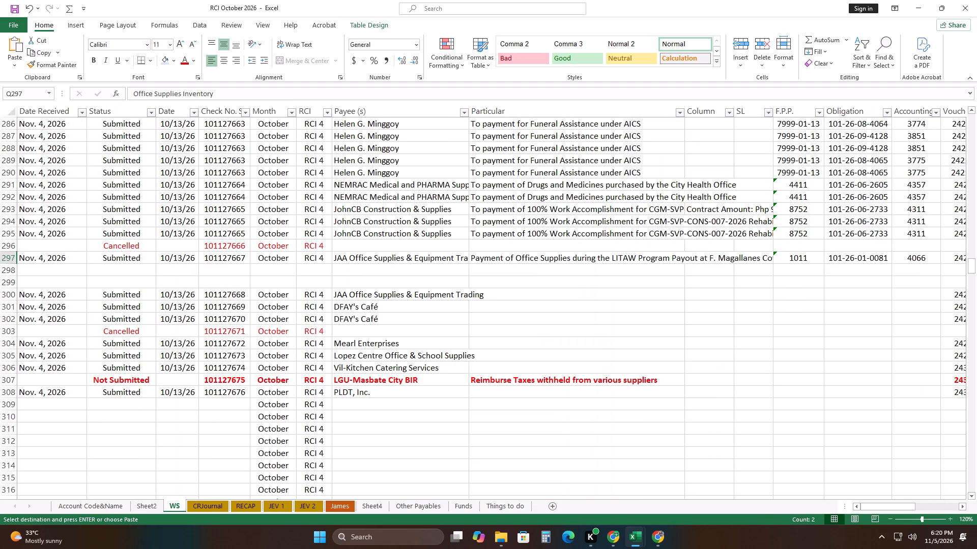
Fill row 297's details from Date Received through Obligation down into rows 298 and 299 as identical copies, without incrementing values.
{"action": "left_click_drag", "start_coordinate": [79, 258], "coordinate": [878, 257]}
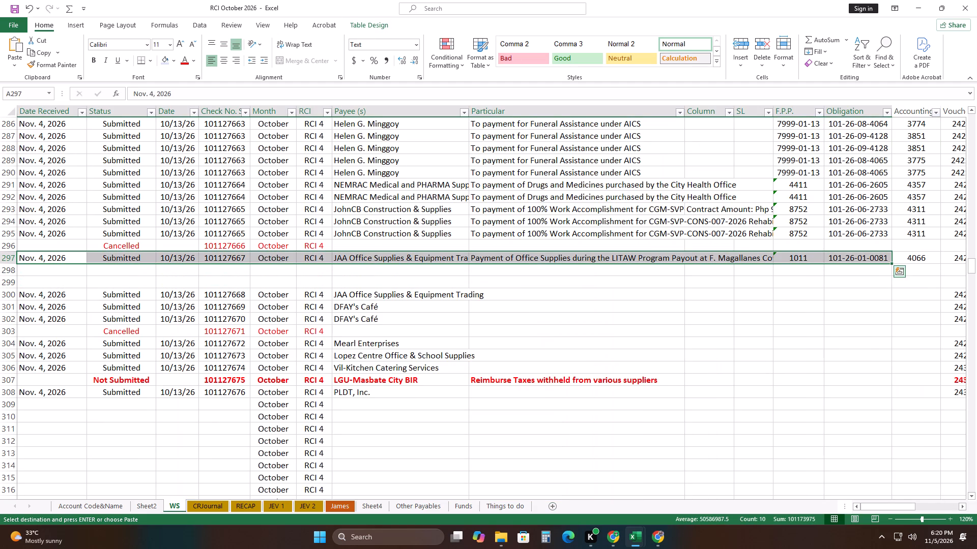
{"action": "left_click_drag", "start_coordinate": [892, 264], "coordinate": [892, 288]}
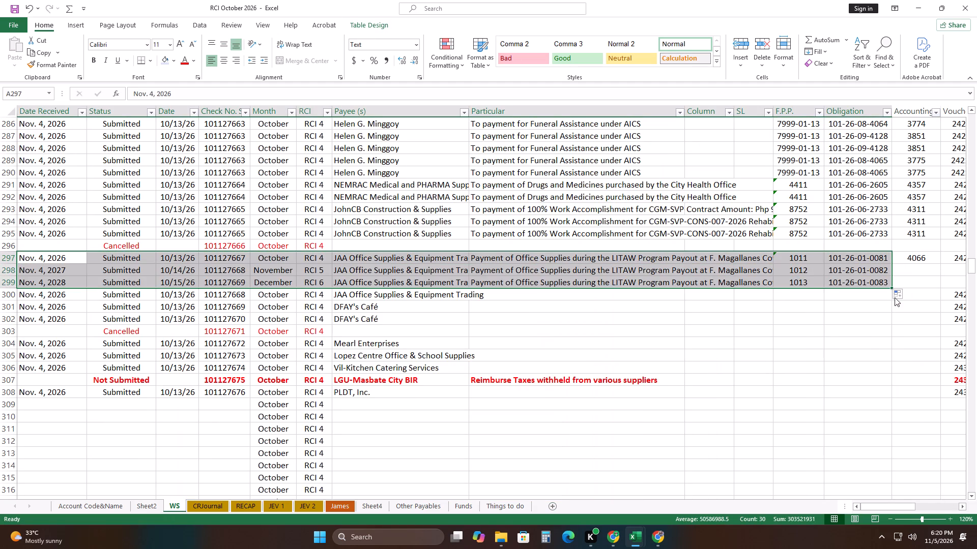
{"action": "left_click", "coordinate": [893, 295]}
{"action": "left_click", "coordinate": [907, 308]}
{"action": "left_click_drag", "start_coordinate": [850, 339], "coordinate": [857, 343]}
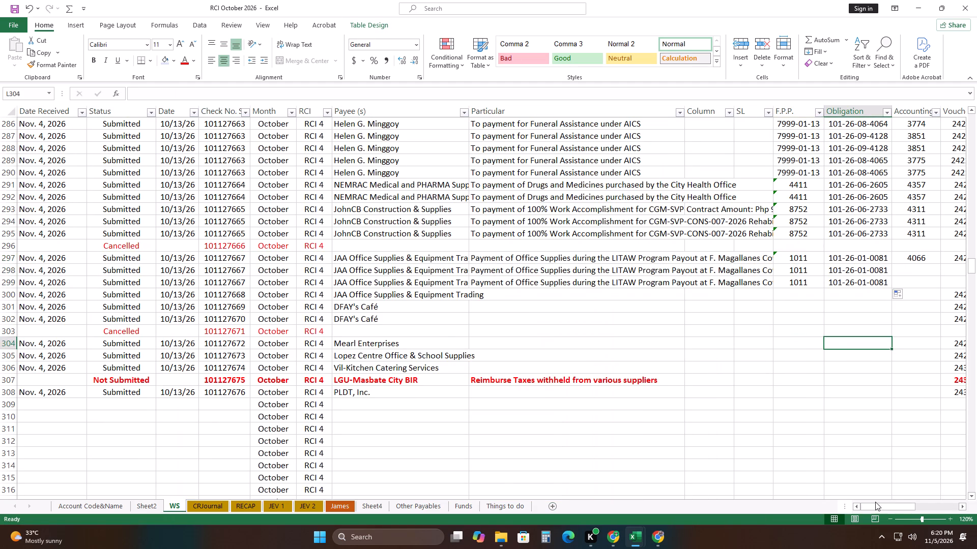
Fill row 297's Accounting number 4066 and Voucher number 2424 down into rows 298 and 299 as identical copies.
{"action": "left_click_drag", "start_coordinate": [876, 502], "coordinate": [909, 480]}
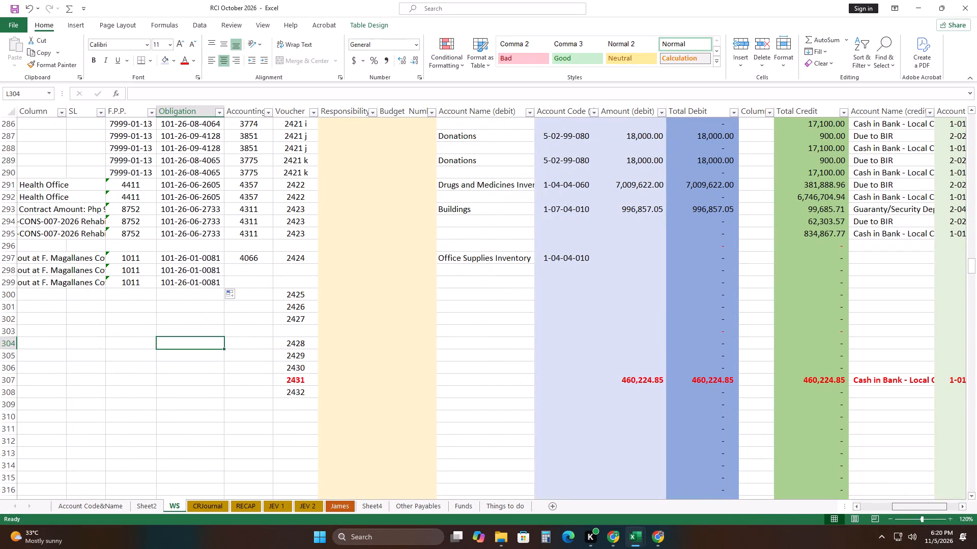
{"action": "left_click_drag", "start_coordinate": [252, 259], "coordinate": [288, 253]}
{"action": "left_click_drag", "start_coordinate": [319, 263], "coordinate": [320, 284]}
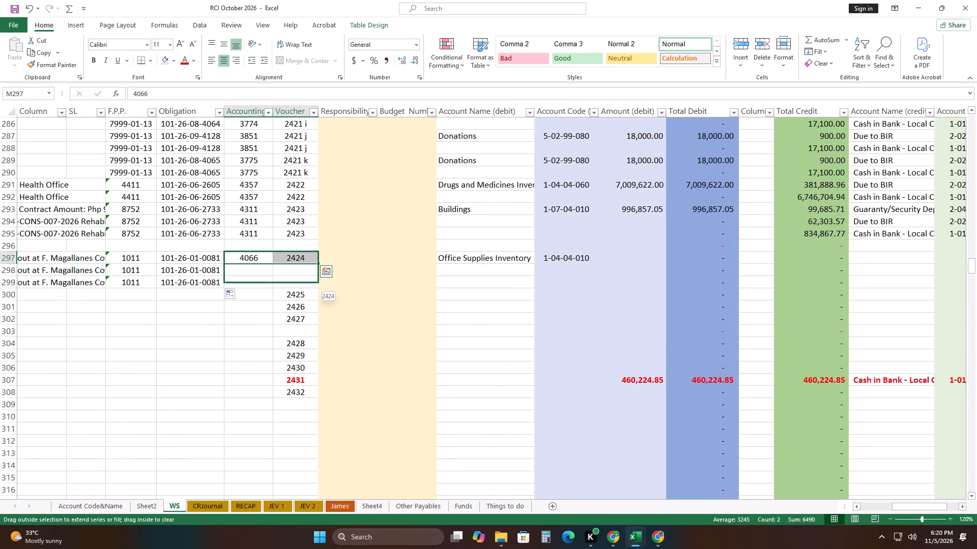
{"action": "left_click_drag", "start_coordinate": [320, 284], "coordinate": [320, 287]}
{"action": "left_click", "coordinate": [324, 293]}
{"action": "left_click", "coordinate": [358, 309]}
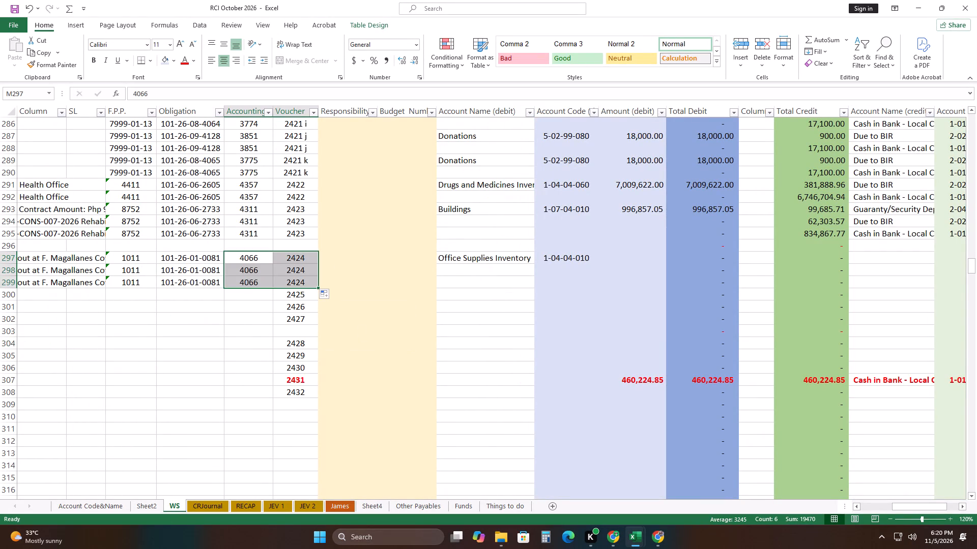
{"action": "left_click_drag", "start_coordinate": [235, 363], "coordinate": [243, 362]}
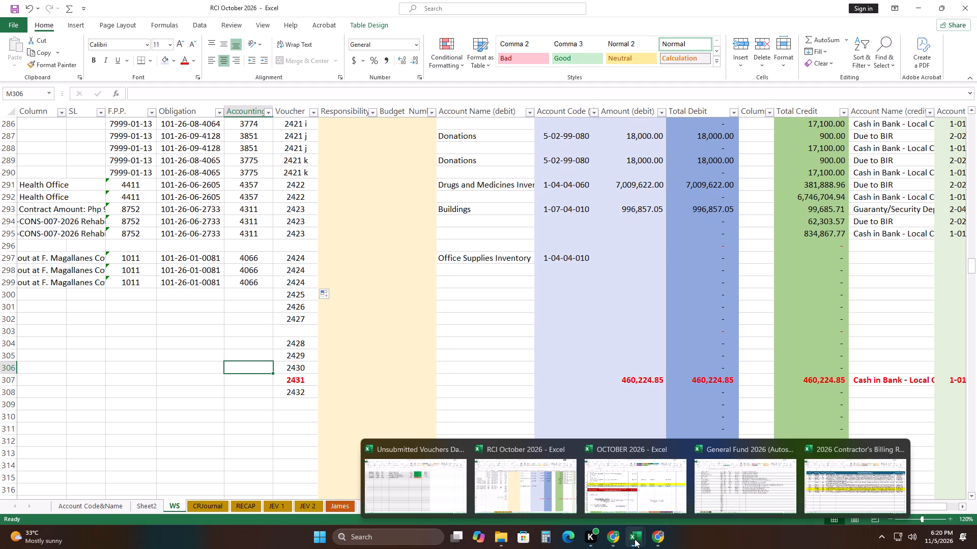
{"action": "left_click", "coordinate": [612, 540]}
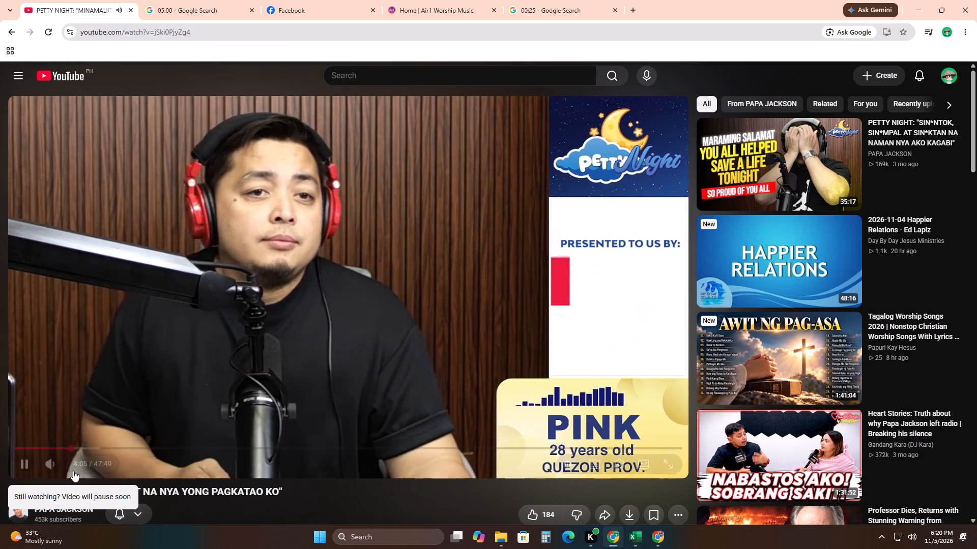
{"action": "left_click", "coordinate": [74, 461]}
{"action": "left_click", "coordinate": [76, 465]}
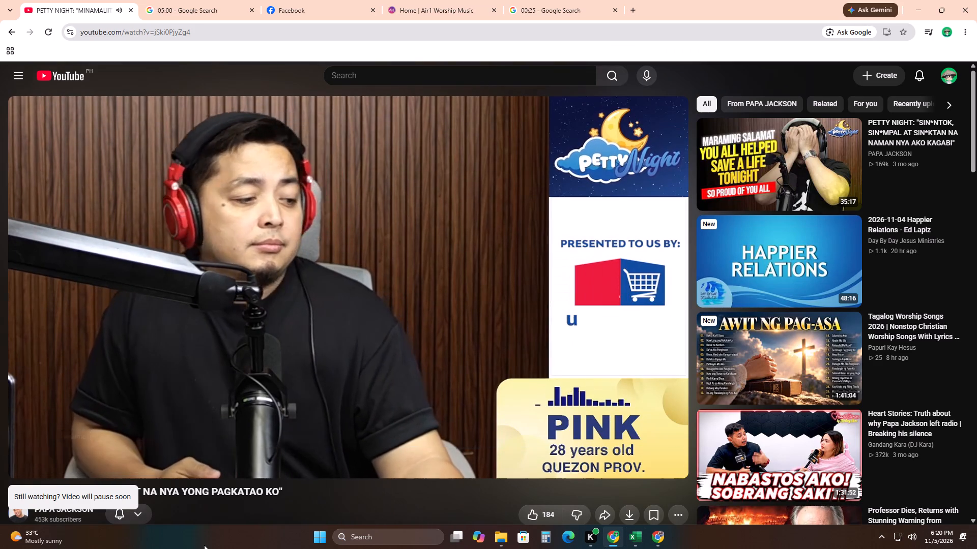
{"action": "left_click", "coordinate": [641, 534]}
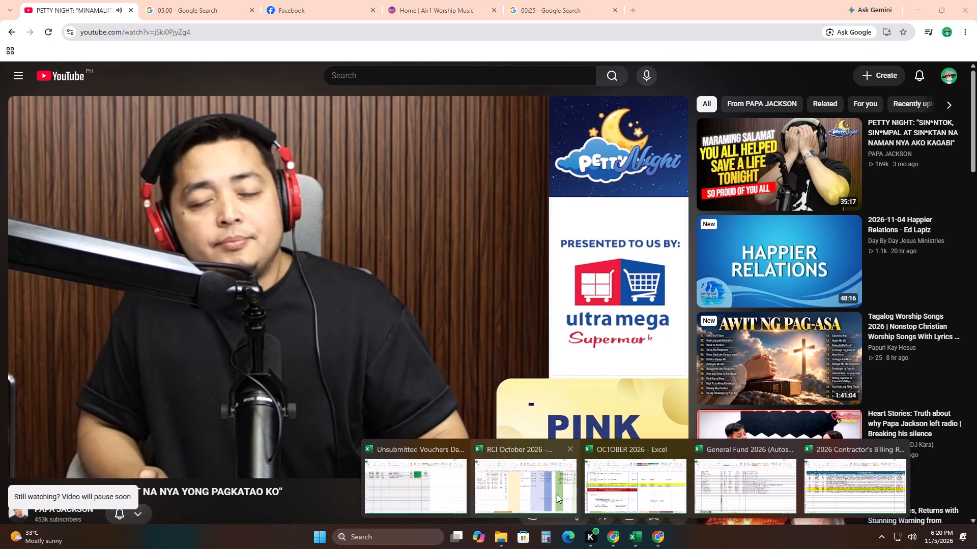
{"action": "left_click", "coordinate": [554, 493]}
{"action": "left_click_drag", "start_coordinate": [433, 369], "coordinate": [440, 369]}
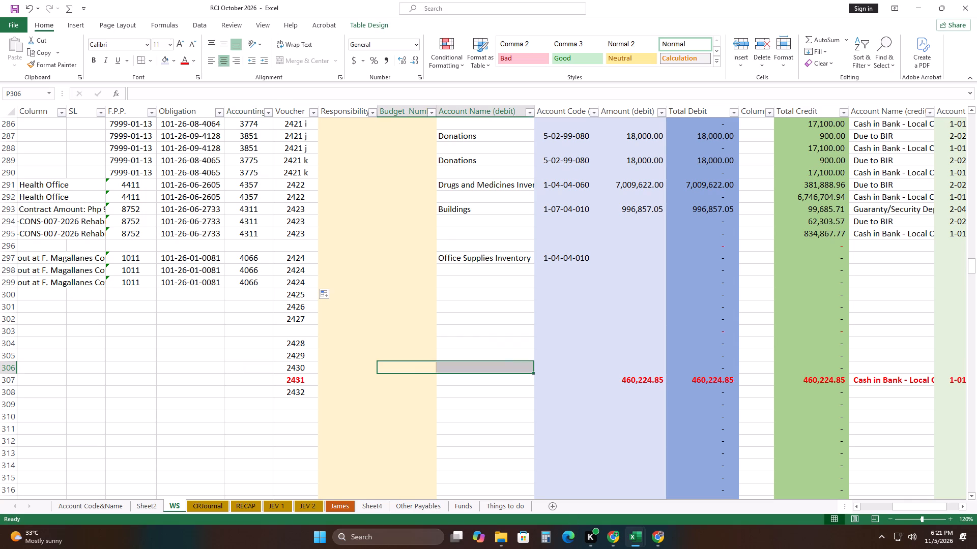
Select the whole of row 297 to work on its debit and credit account entries.
{"action": "left_click", "coordinate": [15, 257]}
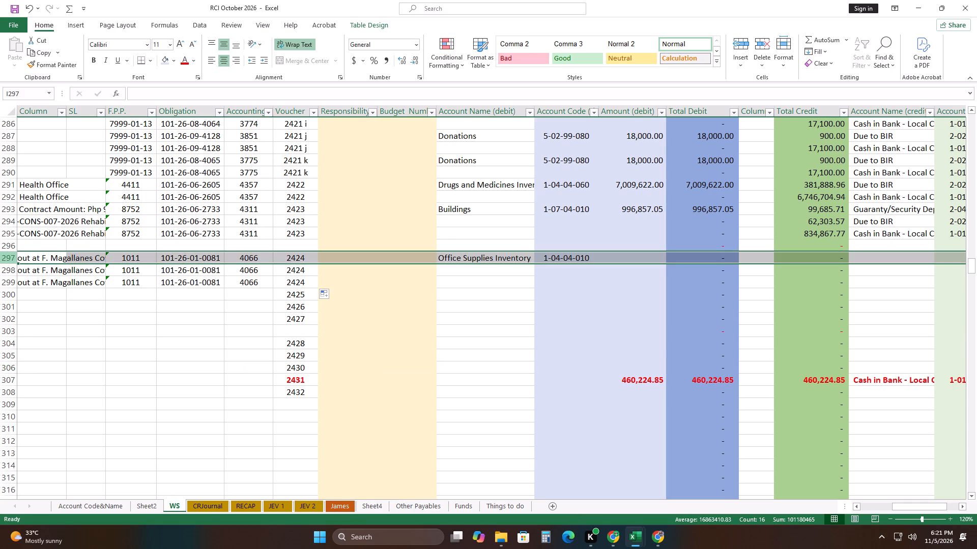
{"action": "left_click_drag", "start_coordinate": [933, 507], "coordinate": [955, 501]}
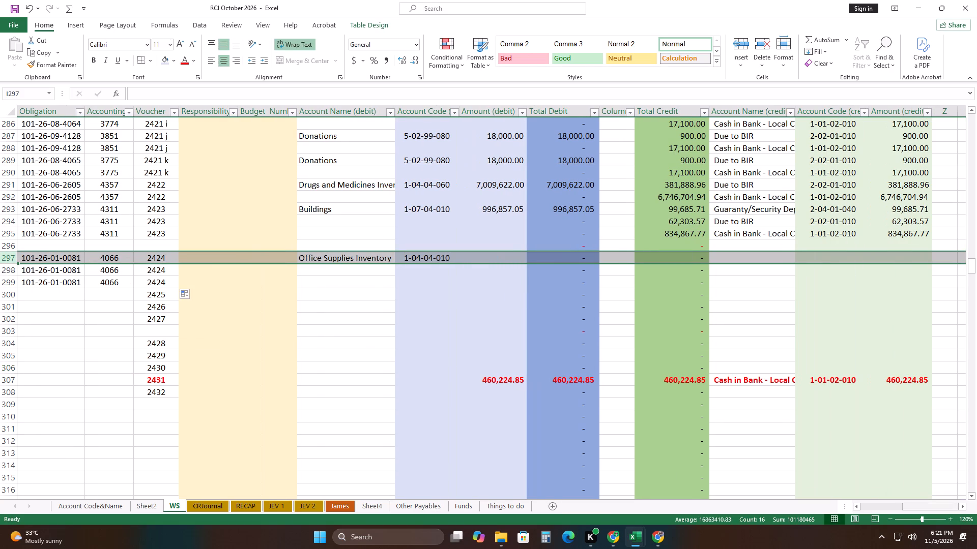
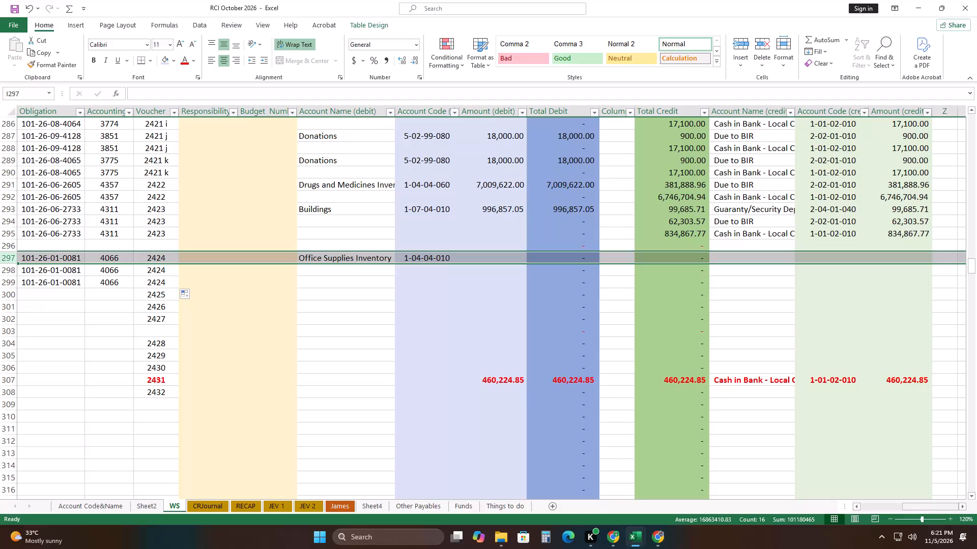
Copy the Due to BIR and Cash in Bank credit names and codes from rows 291–292 into rows 297–298 as values.
{"action": "left_click_drag", "start_coordinate": [741, 185], "coordinate": [821, 194]}
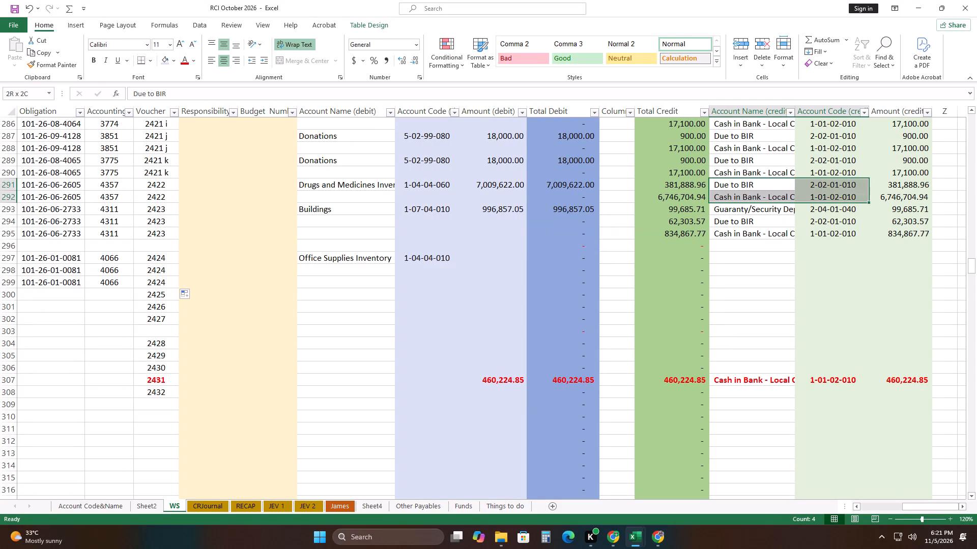
{"action": "right_click", "coordinate": [821, 194]}
{"action": "left_click", "coordinate": [867, 216]}
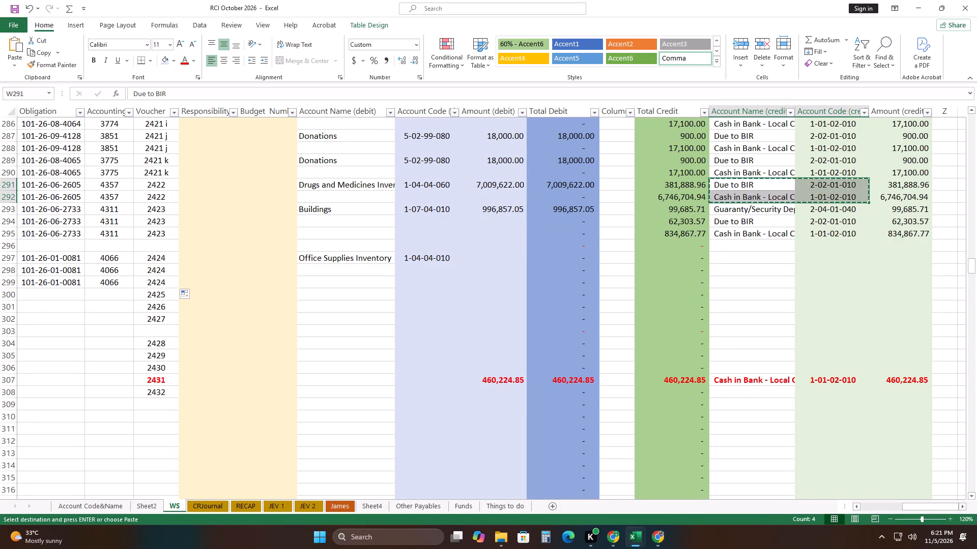
{"action": "left_click", "coordinate": [13, 260]}
{"action": "left_click", "coordinate": [731, 256]}
{"action": "right_click", "coordinate": [729, 257]}
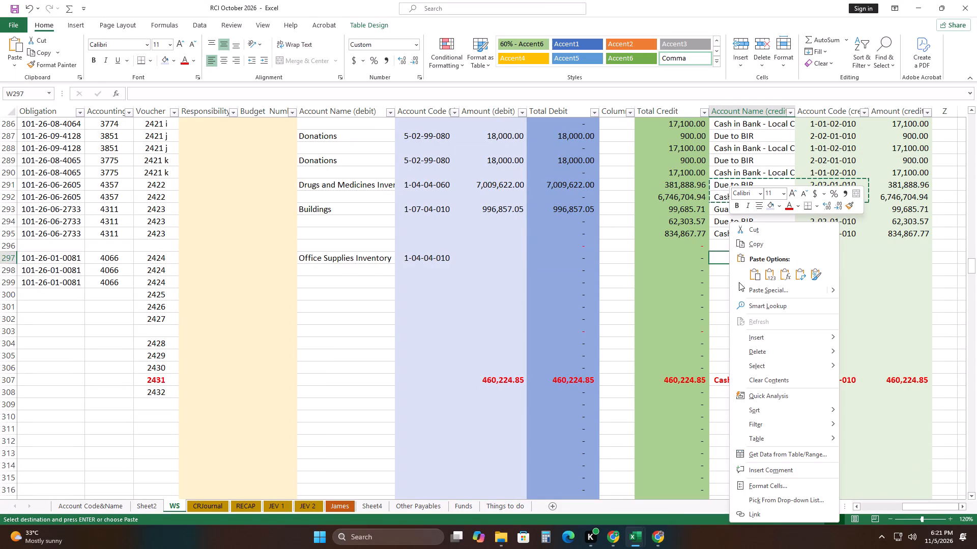
{"action": "left_click", "coordinate": [767, 278]}
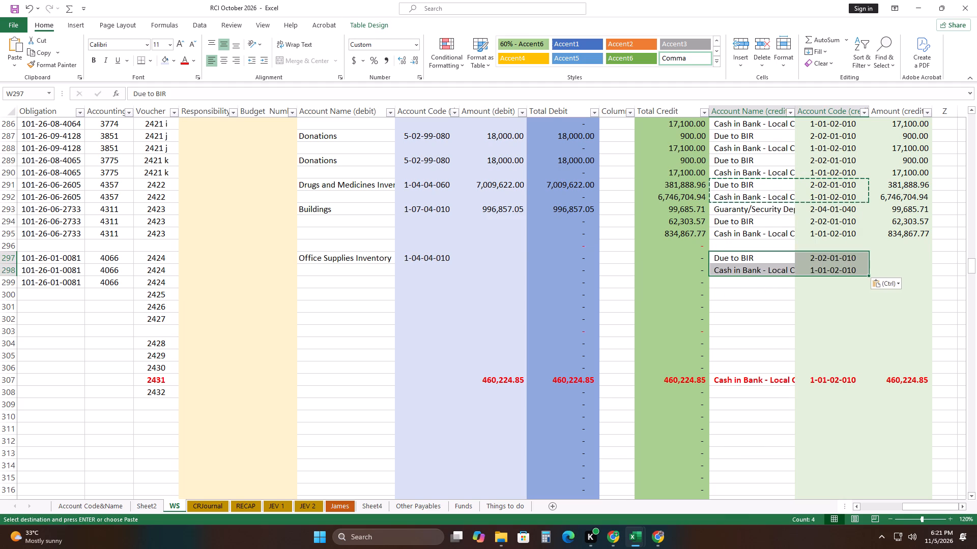
Delete the surplus voucher 2424 row, row 299.
{"action": "left_click", "coordinate": [11, 282]}
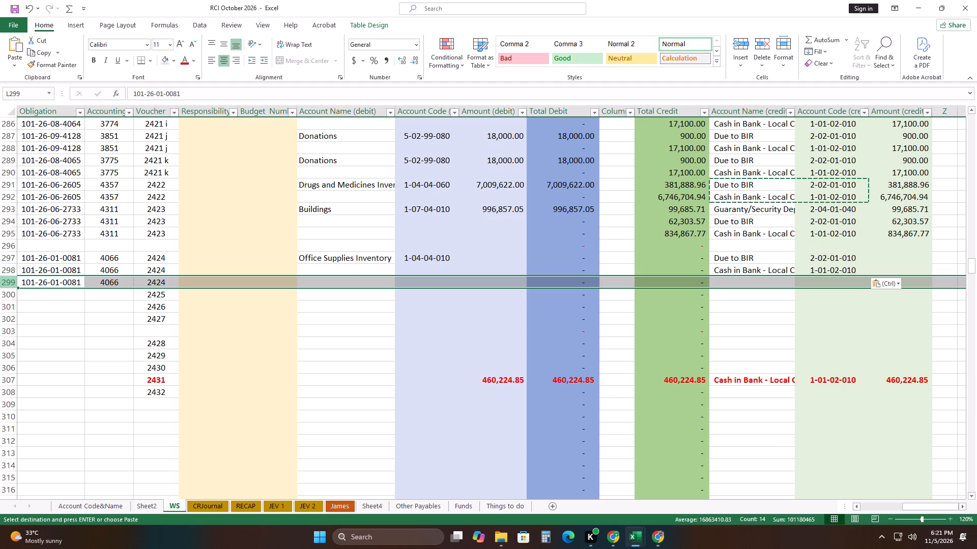
{"action": "right_click", "coordinate": [11, 281]}
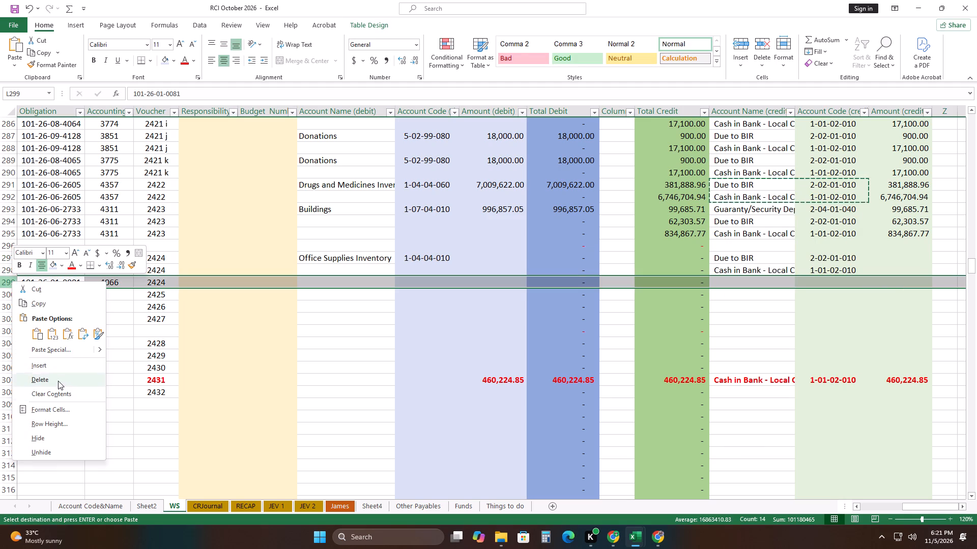
{"action": "left_click", "coordinate": [57, 379]}
{"action": "left_click", "coordinate": [513, 319]}
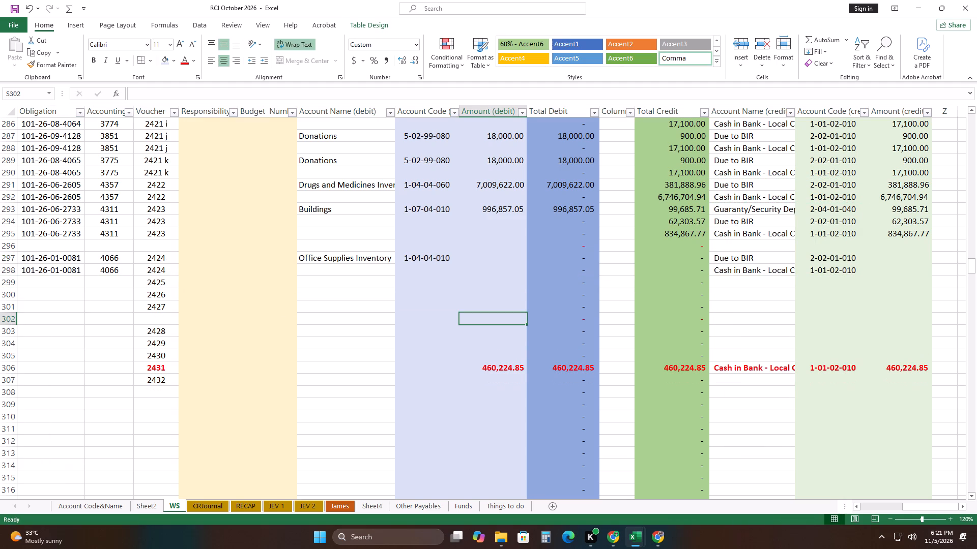
Enter voucher 2424's credit amounts: 53,659.57 for Cash in Bank in row 298 and 3,037.33 for Due to BIR in row 297.
{"action": "left_click", "coordinate": [888, 269]}
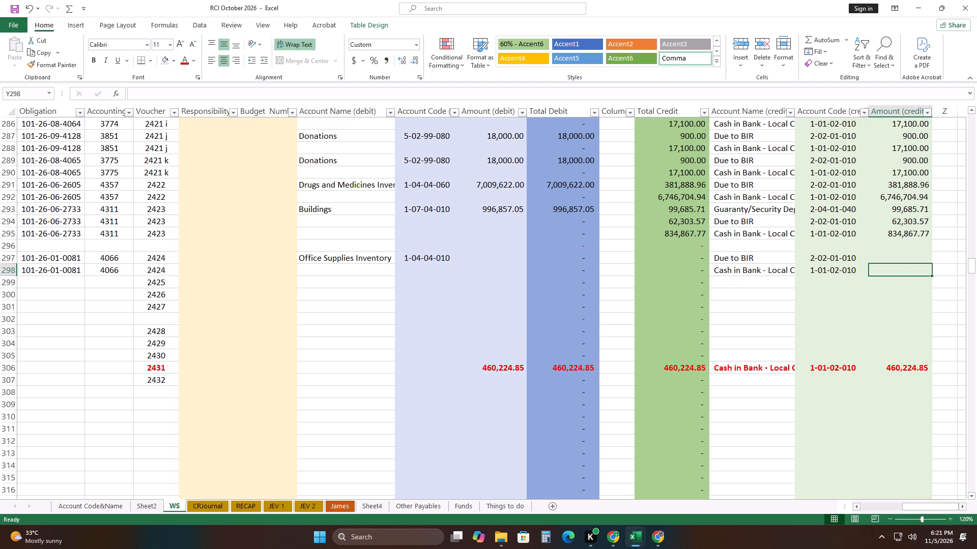
{"action": "type", "text": "53"}
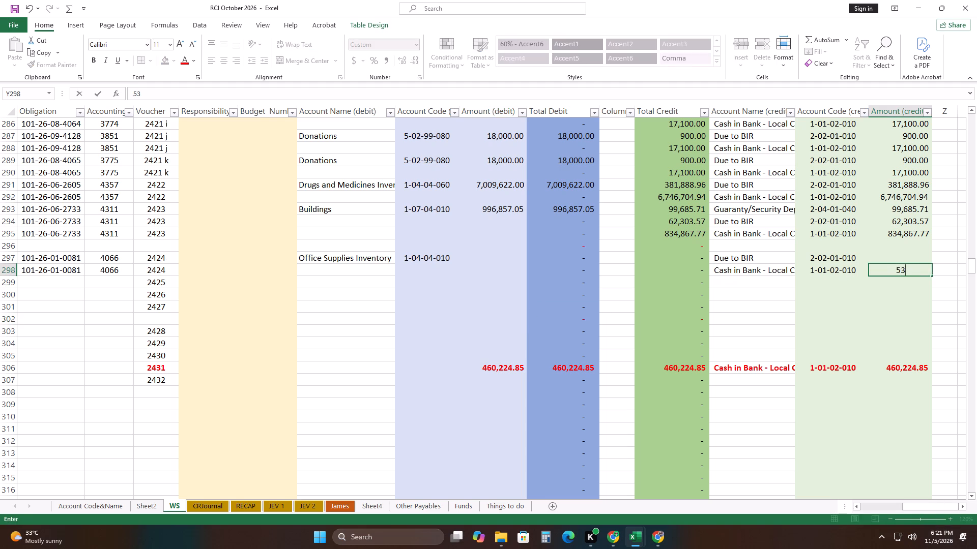
{"action": "type", "text": "659"}
{"action": "type", "text": ".57"}
{"action": "left_click", "coordinate": [899, 257]}
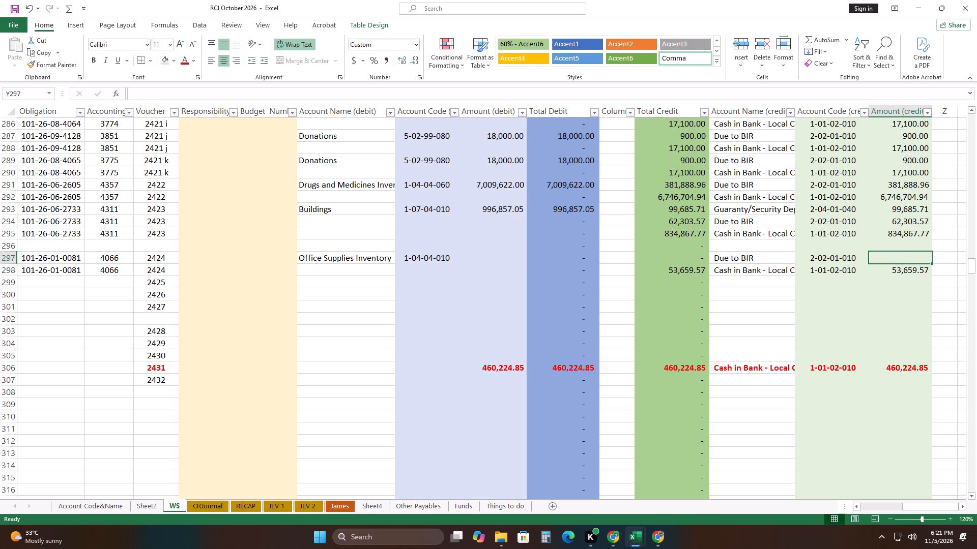
{"action": "key", "text": "3"}
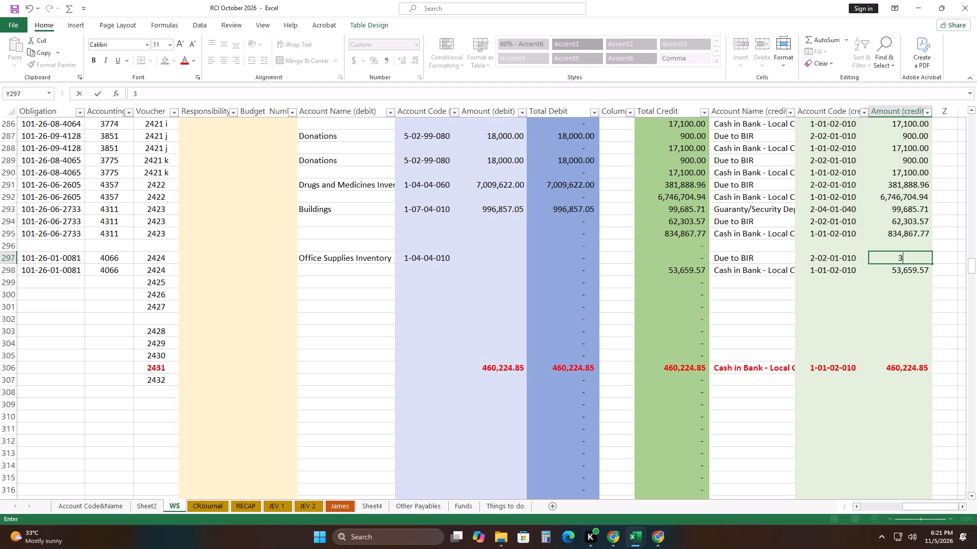
{"action": "type", "text": "037"}
{"action": "type", "text": ".33"}
{"action": "left_click", "coordinate": [826, 332]}
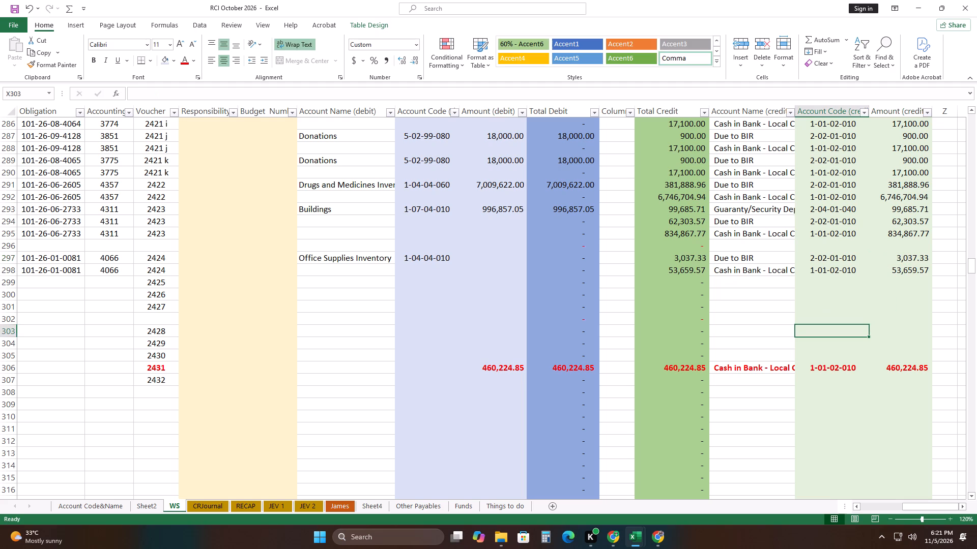
Enter 56,696.90 as the debit amount for Office Supplies Inventory in row 297.
{"action": "left_click", "coordinate": [491, 255]}
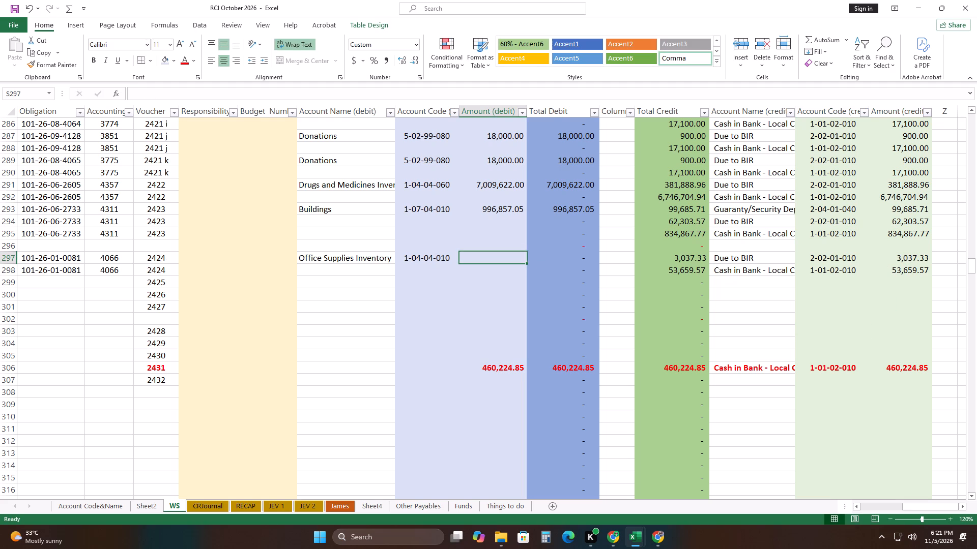
{"action": "type", "text": "56"}
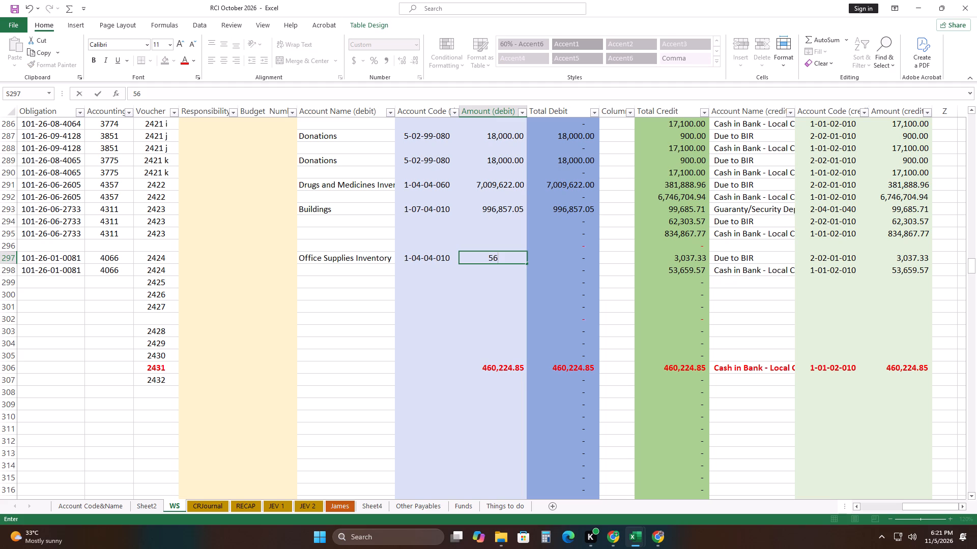
{"action": "type", "text": "696"}
{"action": "type", "text": ".90"}
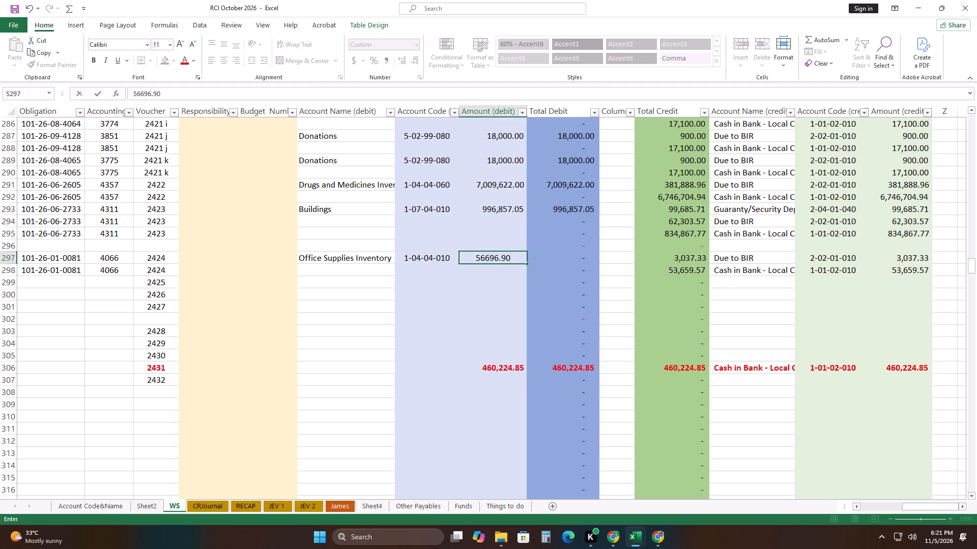
{"action": "left_click", "coordinate": [511, 306]}
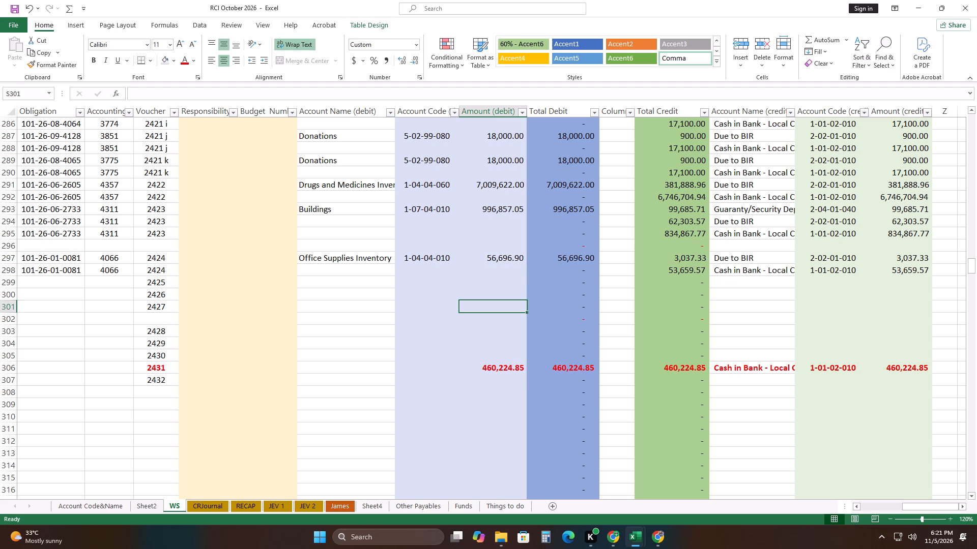
Copy the credit amounts of rows 297–298 to Sheet2, placing them as values in J98:J99.
{"action": "left_click_drag", "start_coordinate": [908, 262], "coordinate": [908, 268]}
{"action": "right_click", "coordinate": [907, 268]}
{"action": "left_click", "coordinate": [845, 245]}
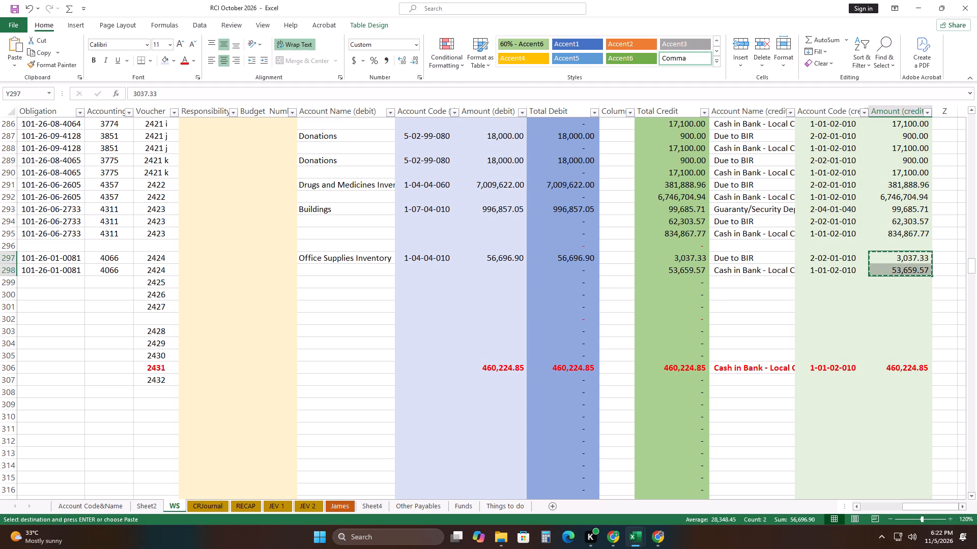
{"action": "left_click", "coordinate": [141, 504]}
{"action": "scroll", "coordinate": [198, 340], "scroll_direction": "down", "scroll_amount": 1}
{"action": "right_click", "coordinate": [99, 278]}
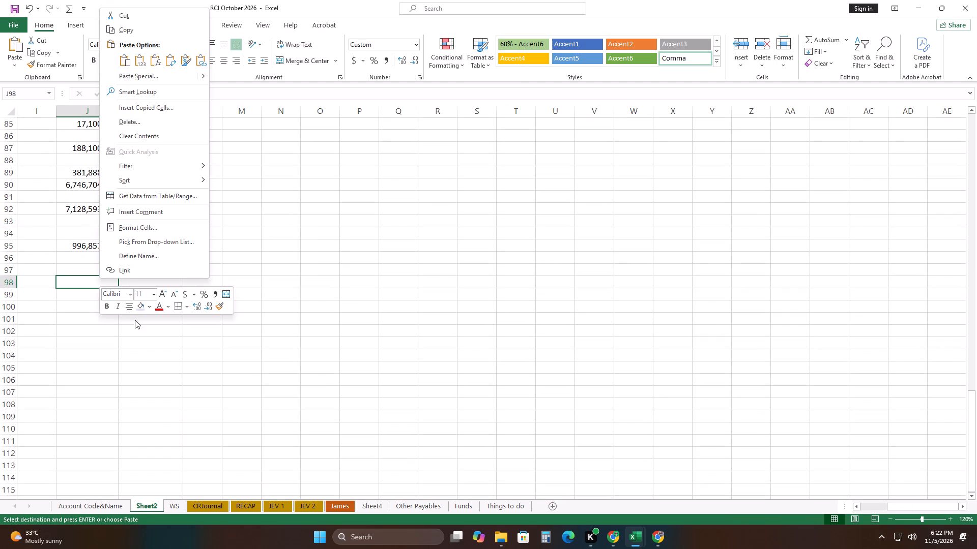
{"action": "left_click", "coordinate": [137, 61]}
{"action": "left_click", "coordinate": [285, 304]}
Sum the two copied credit amounts in cell J102 of Sheet2.
{"action": "scroll", "coordinate": [234, 320], "scroll_direction": "down", "scroll_amount": 2}
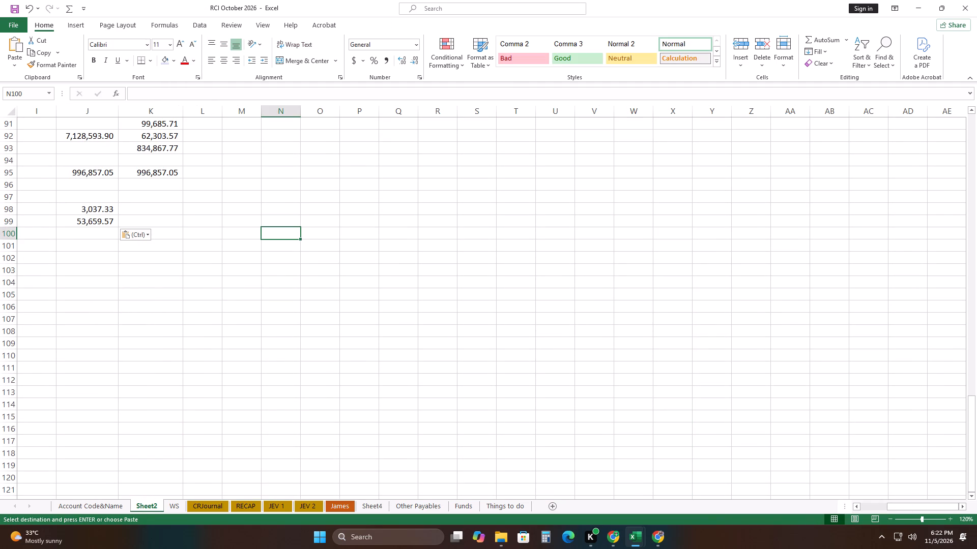
{"action": "left_click_drag", "start_coordinate": [103, 209], "coordinate": [103, 256]}
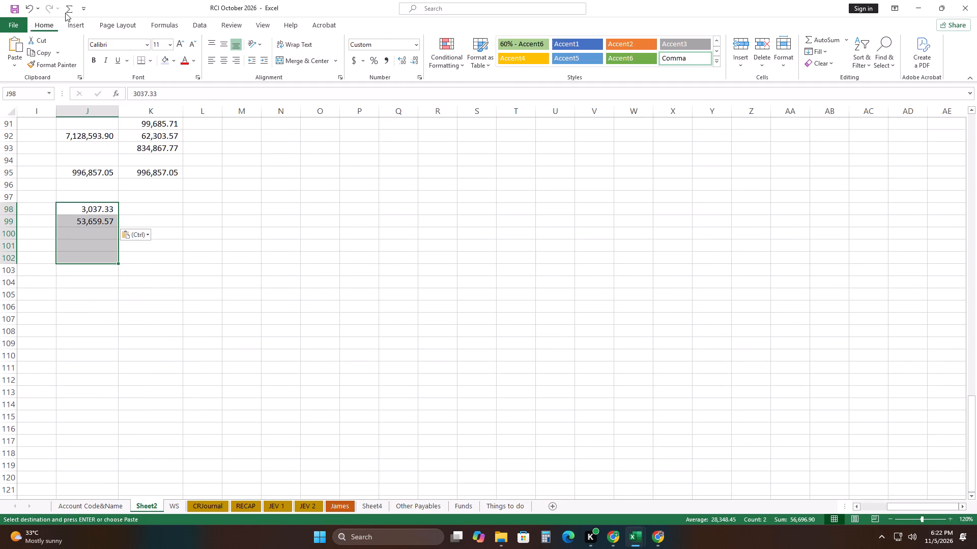
{"action": "left_click", "coordinate": [65, 11]}
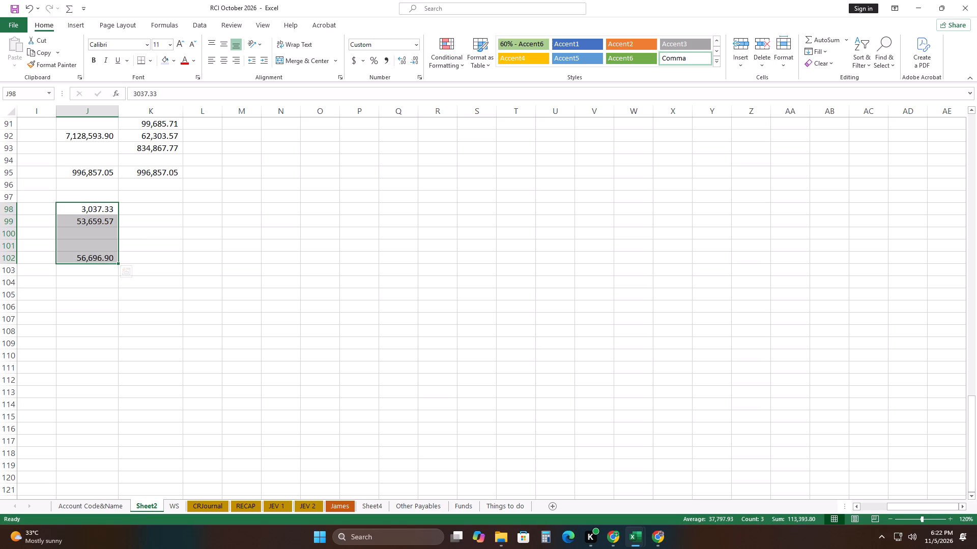
{"action": "left_click", "coordinate": [177, 504]}
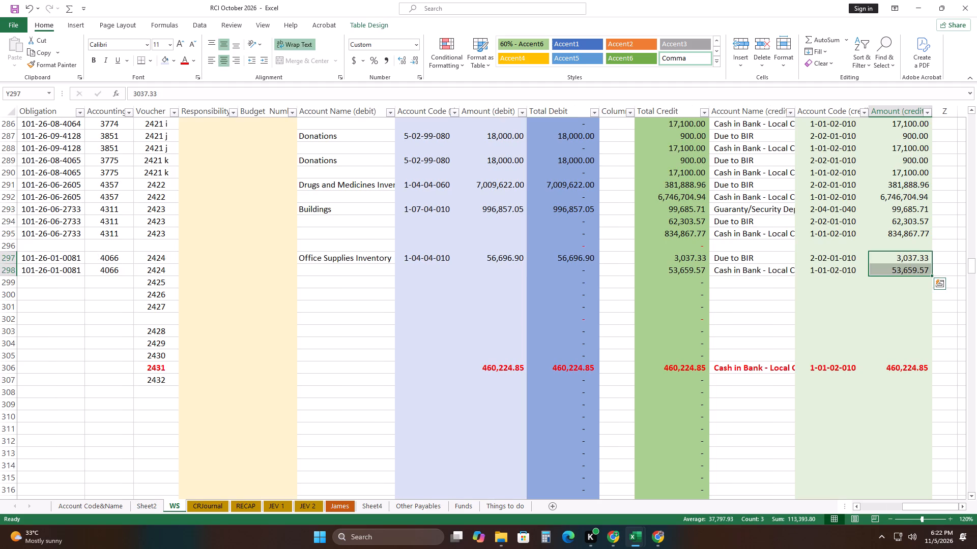
{"action": "left_click_drag", "start_coordinate": [497, 279], "coordinate": [507, 278]}
{"action": "left_click_drag", "start_coordinate": [937, 505], "coordinate": [519, 496]}
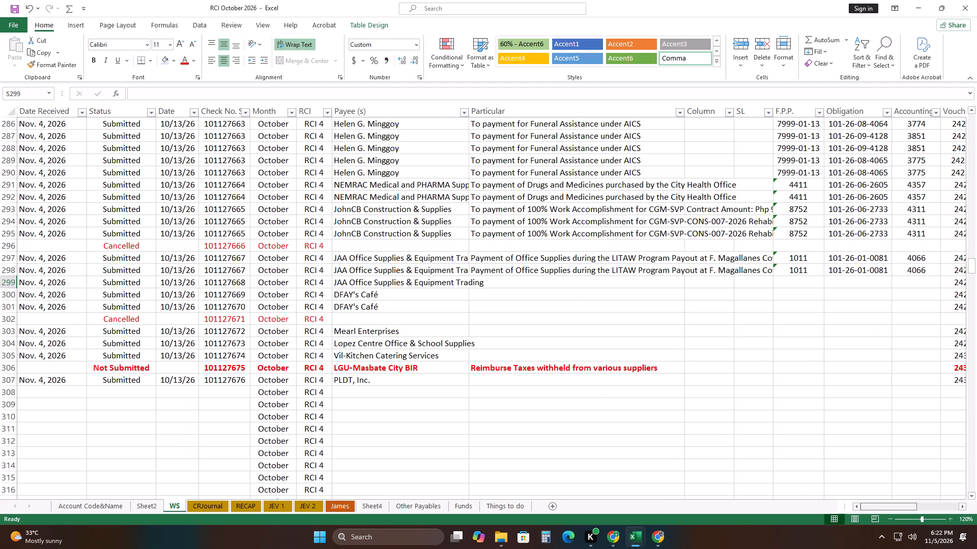
{"action": "left_click", "coordinate": [436, 326]}
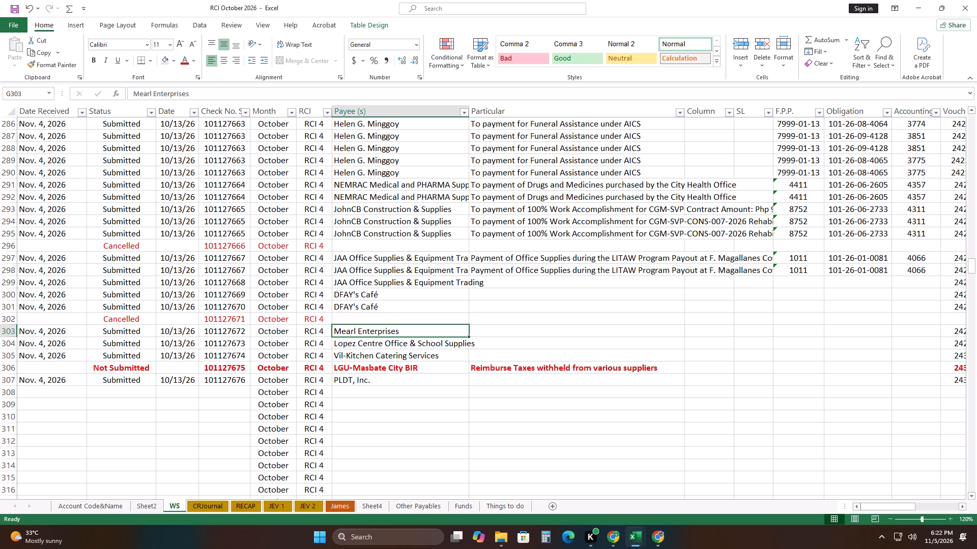
{"action": "left_click", "coordinate": [13, 283]}
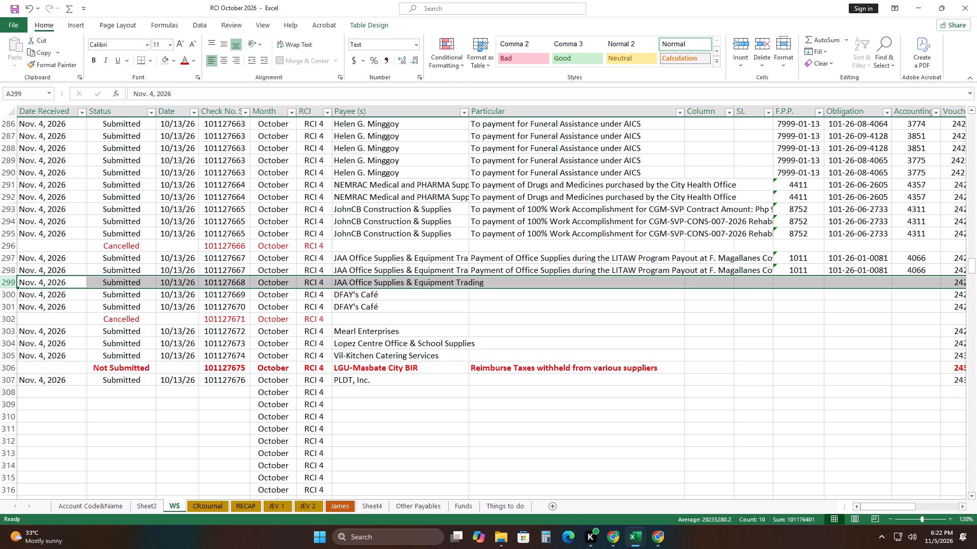
{"action": "left_click", "coordinate": [922, 282]}
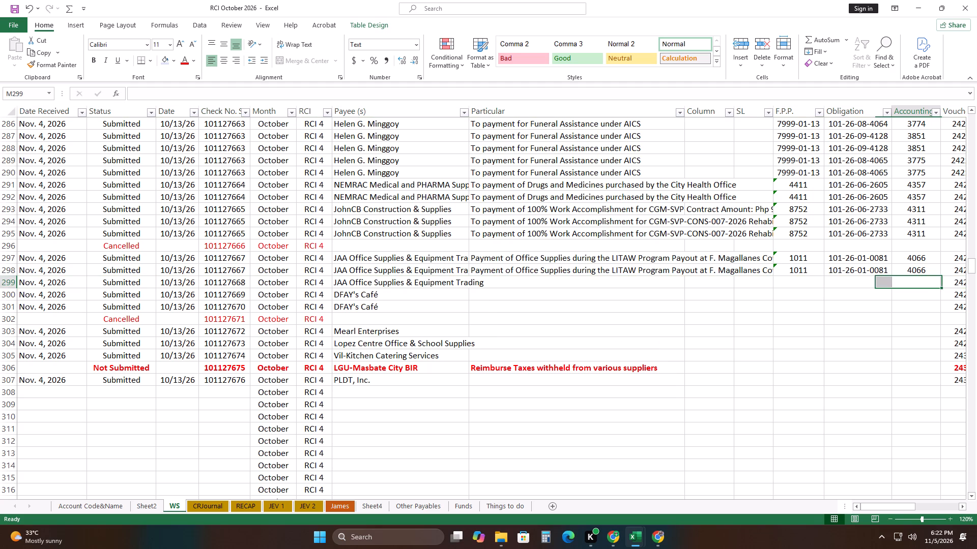
{"action": "type", "text": "3908"}
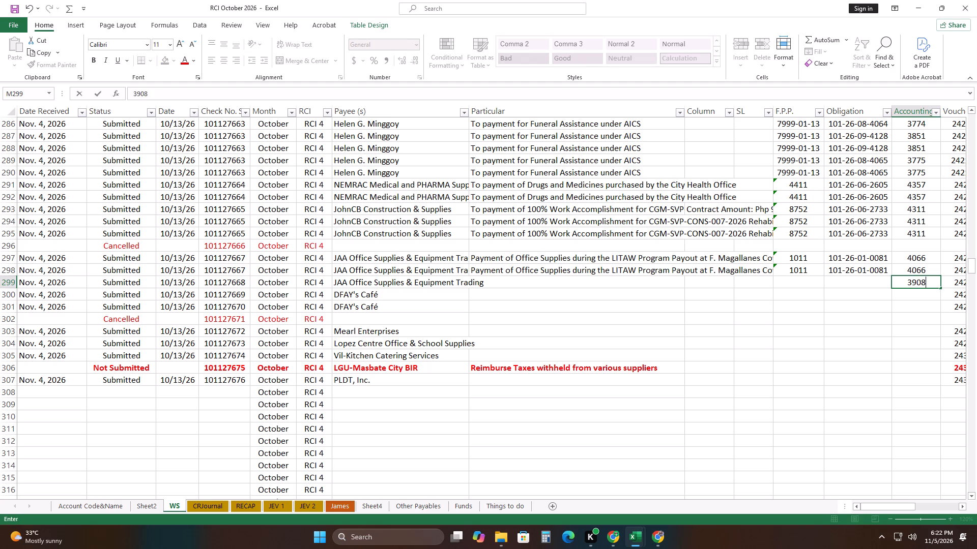
Fill row 298's F.P.P. and Obligation down into row 299 as an incrementing series.
{"action": "left_click_drag", "start_coordinate": [802, 271], "coordinate": [855, 271]}
{"action": "left_click_drag", "start_coordinate": [893, 277], "coordinate": [893, 278]}
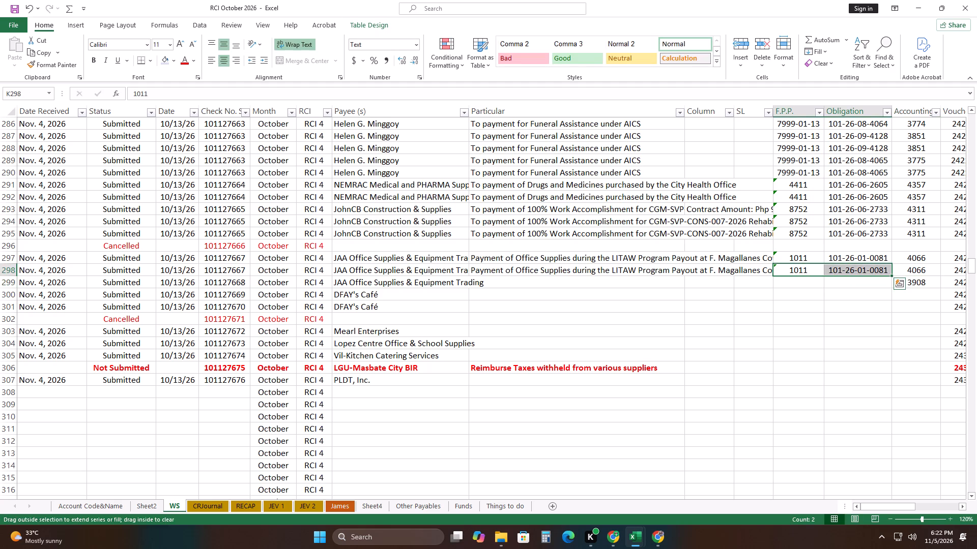
{"action": "left_click_drag", "start_coordinate": [893, 278], "coordinate": [895, 288]}
Set row 299's F.P.P. to 7999-02-14.
{"action": "left_click", "coordinate": [818, 285]}
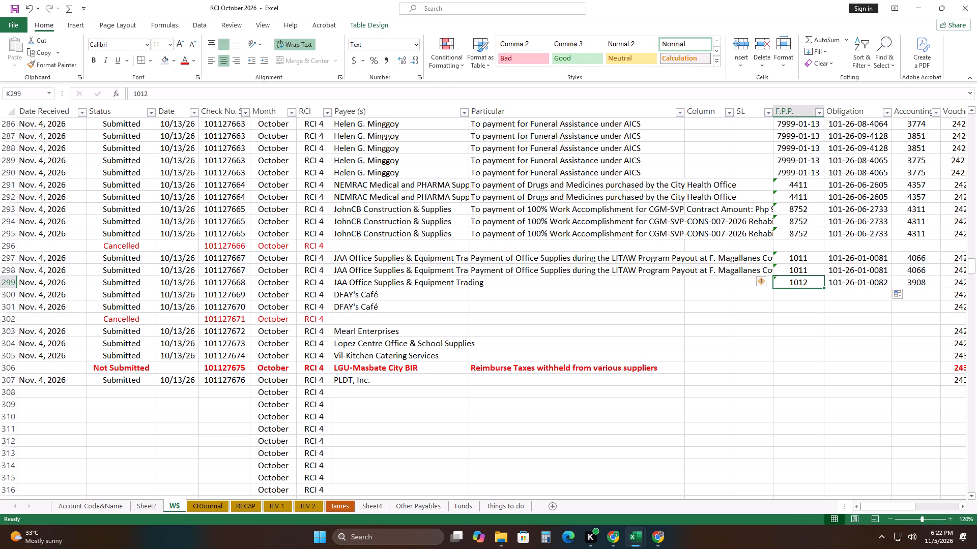
{"action": "type", "text": "7999"}
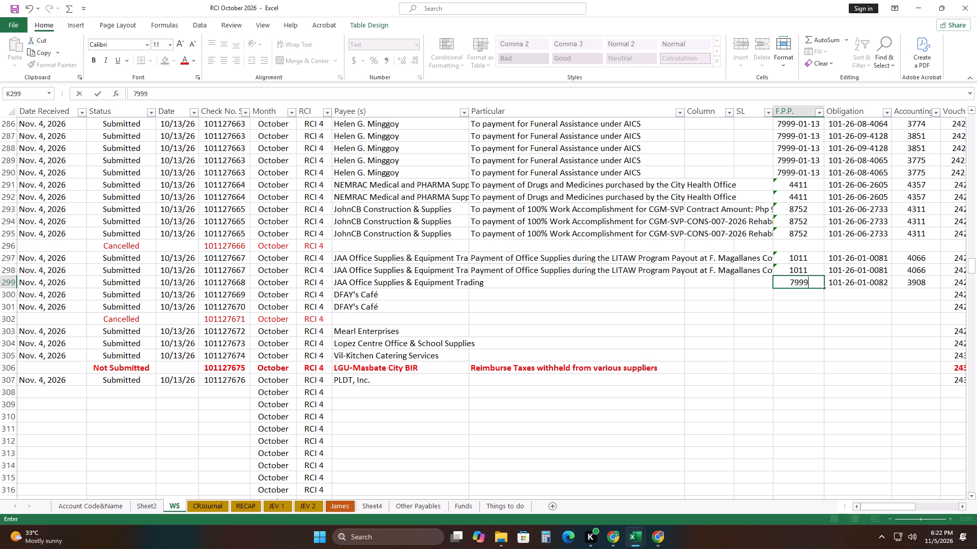
{"action": "type", "text": "-02"}
{"action": "type", "text": "-14"}
{"action": "left_click", "coordinate": [805, 312]}
{"action": "double_click", "coordinate": [845, 283]}
{"action": "left_click", "coordinate": [866, 284]}
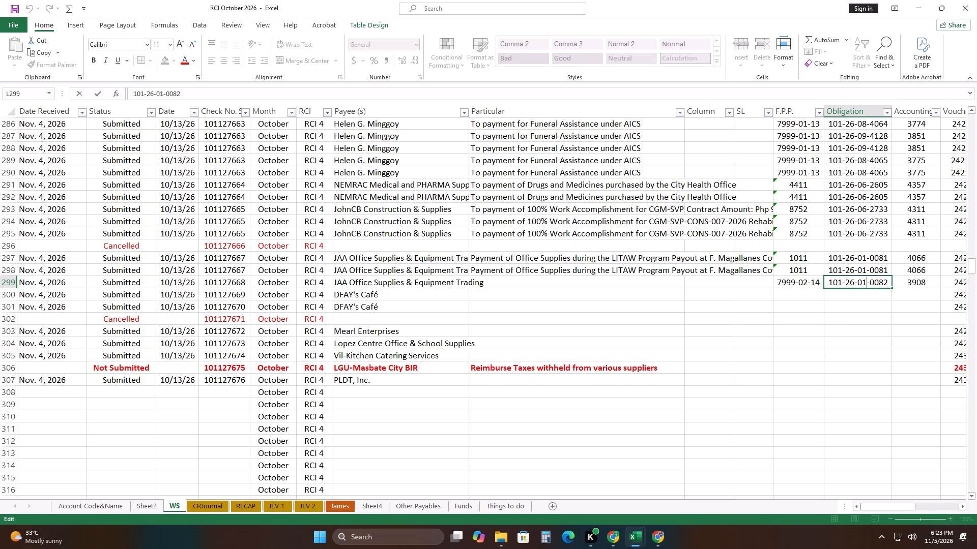
{"action": "key", "text": "BackSpace"}
{"action": "key", "text": "4"}
{"action": "key", "text": "Right"}
{"action": "key", "text": "Right"}
{"action": "key", "text": "Right"}
{"action": "key", "text": "Right"}
{"action": "key", "text": "Right"}
{"action": "key", "text": "Right"}
{"action": "key", "text": "BackSpace"}
{"action": "key", "text": "BackSpace"}
{"action": "key", "text": "BackSpace"}
{"action": "key", "text": "BackSpace"}
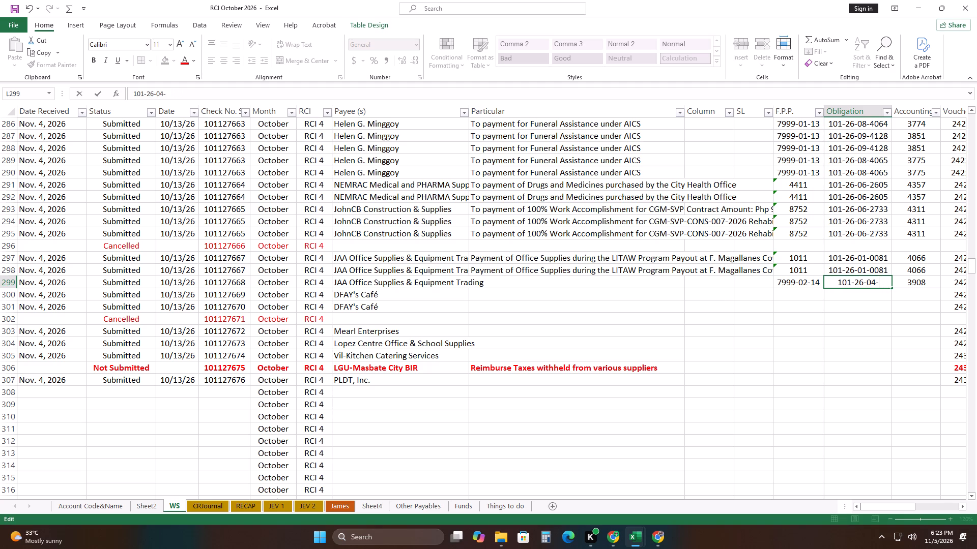
{"action": "key", "text": "1"}
{"action": "type", "text": "900"}
{"action": "left_click", "coordinate": [857, 314]}
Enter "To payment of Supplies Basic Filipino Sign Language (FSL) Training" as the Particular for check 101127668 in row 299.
{"action": "left_click", "coordinate": [528, 281]}
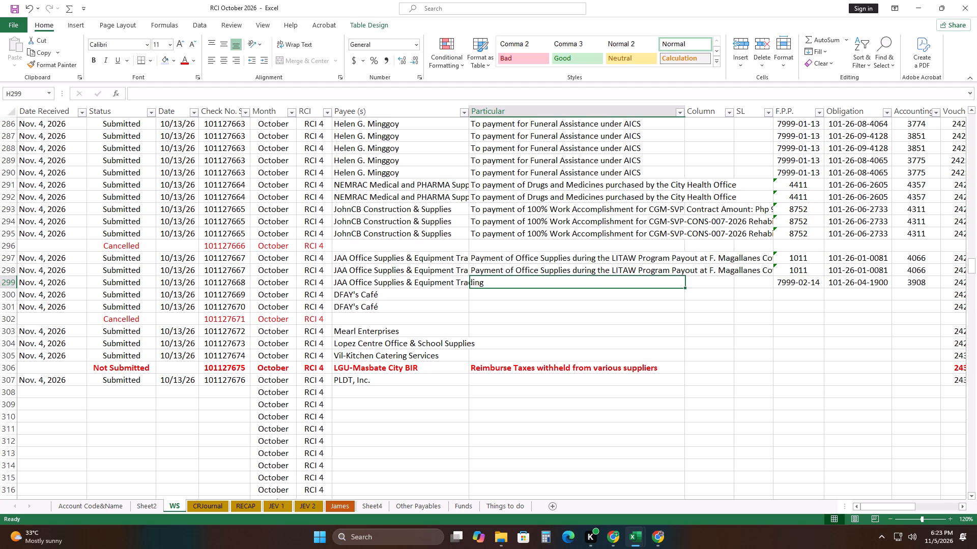
{"action": "type", "text": "To payment"}
{"action": "key", "text": "space"}
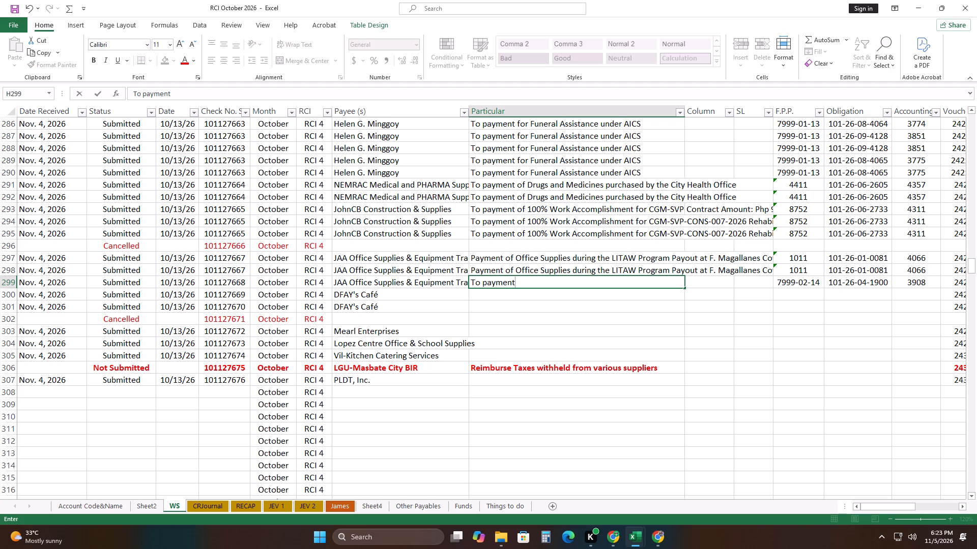
{"action": "type", "text": "of Supplies"}
{"action": "key", "text": "space"}
{"action": "key", "text": "shift+parenleft"}
{"action": "type", "text": "Basic Filipino"}
{"action": "key", "text": "space"}
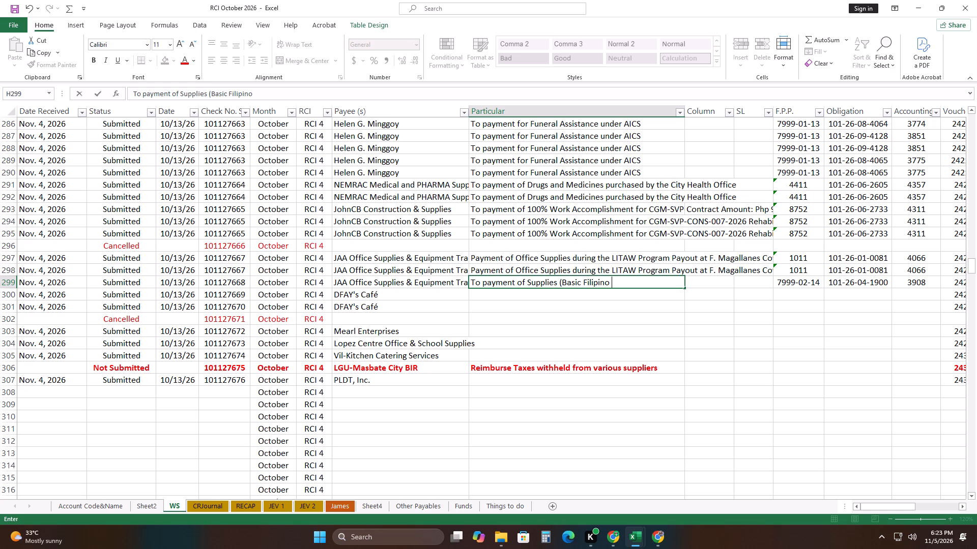
{"action": "type", "text": "Sign Language"}
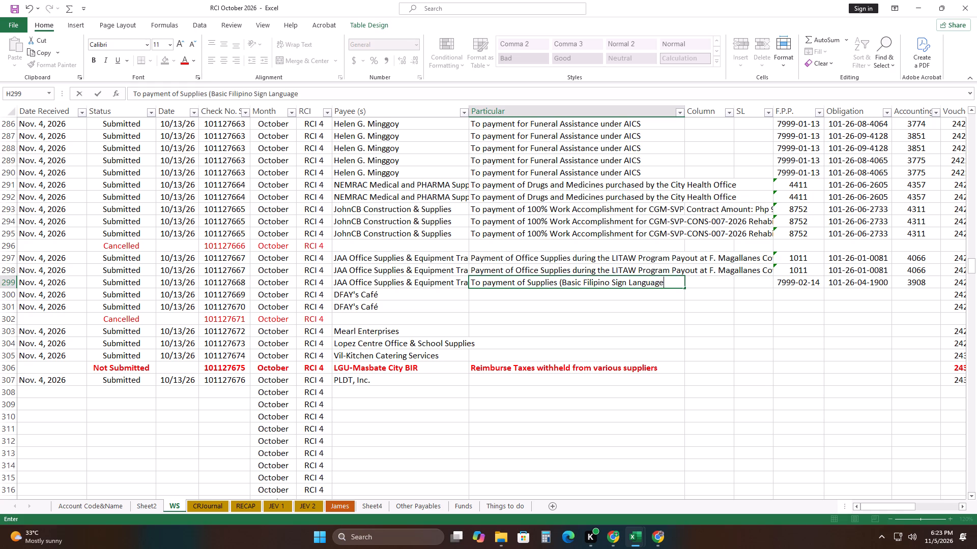
{"action": "key", "text": "space"}
{"action": "key", "text": "shift+parenleft"}
{"action": "type", "text": "FSL"}
{"action": "key", "text": "shift+parenright"}
{"action": "left_click", "coordinate": [564, 282]}
{"action": "key", "text": "BackSpace"}
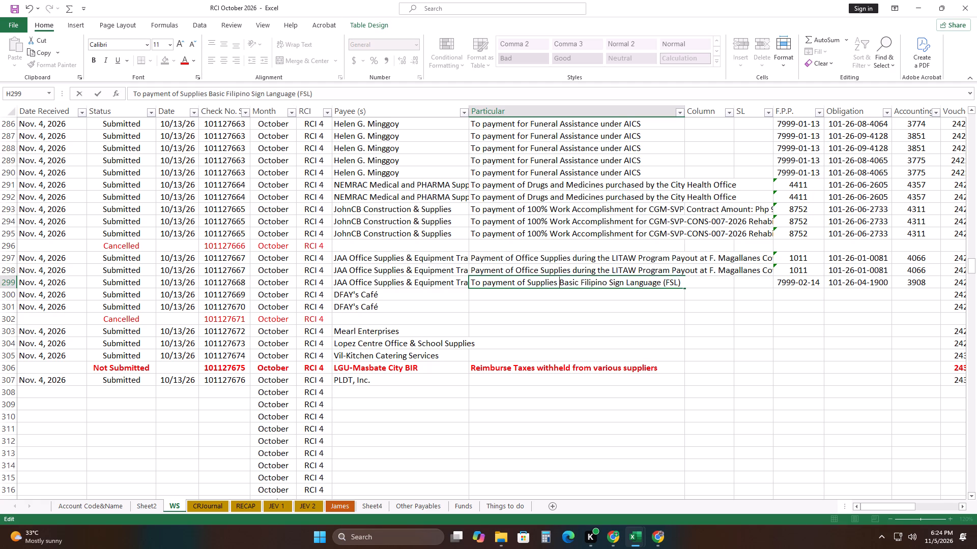
{"action": "left_click", "coordinate": [681, 282]}
{"action": "key", "text": "space"}
{"action": "key", "text": "shift+t"}
{"action": "type", "text": "raining"}
{"action": "key", "text": "space"}
Continue row 299's Particular with "in line with the 48th National Disability Rights Week (NDRW) Celebration".
{"action": "type", "text": "in line with the"}
{"action": "key", "text": "space"}
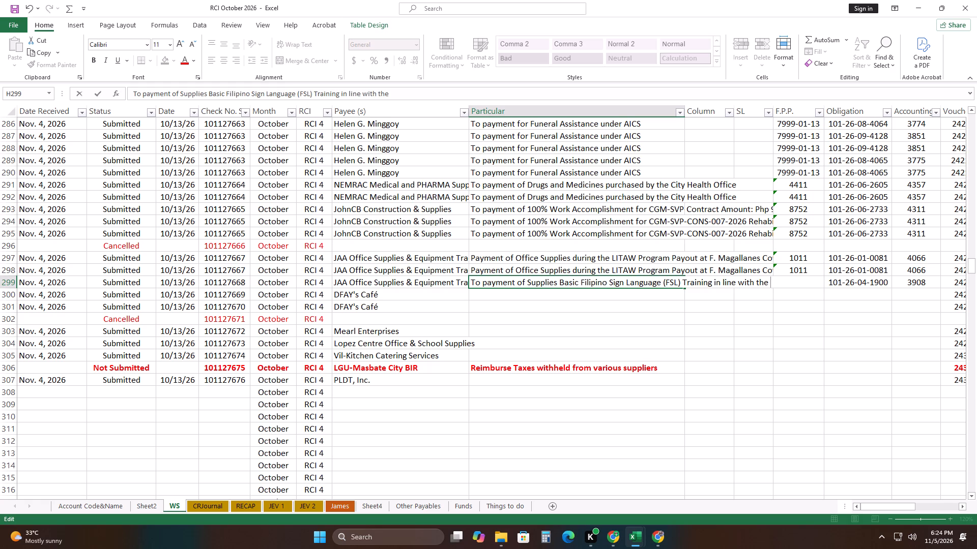
{"action": "type", "text": "48"}
{"action": "type", "text": "th"}
{"action": "key", "text": "space"}
{"action": "type", "text": "National Disability"}
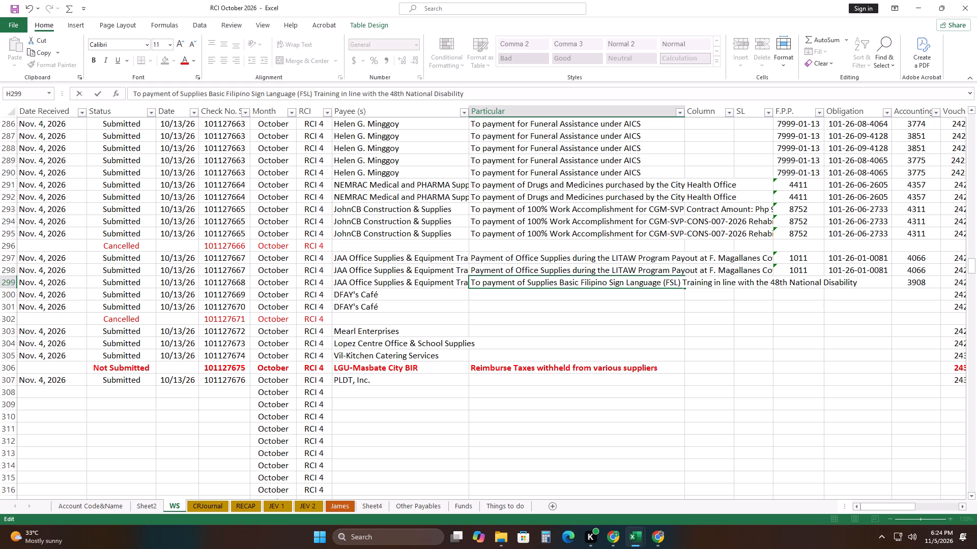
{"action": "key", "text": "space"}
{"action": "type", "text": "Rights"}
{"action": "key", "text": "space"}
{"action": "type", "text": "Week"}
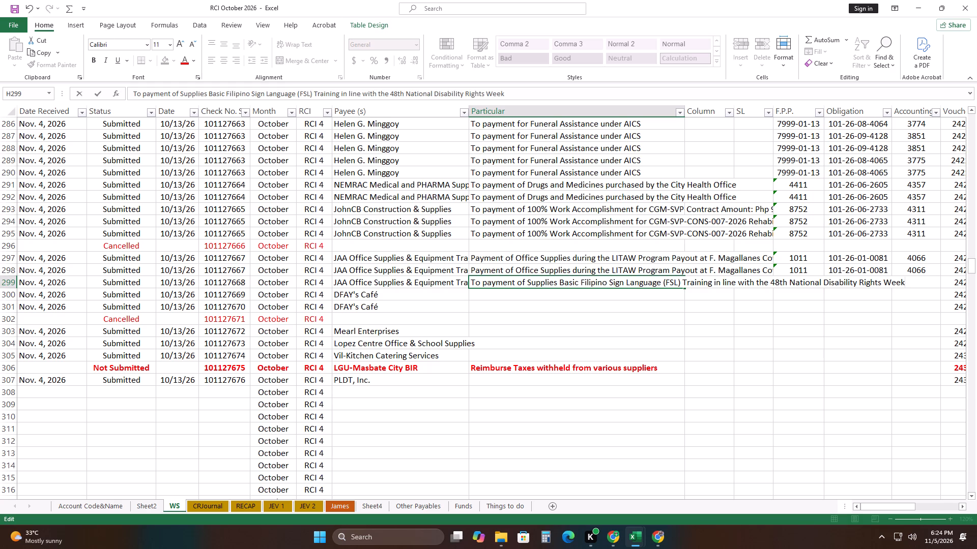
{"action": "key", "text": "space"}
{"action": "type", "text": "("}
{"action": "type", "text": "NDRW"}
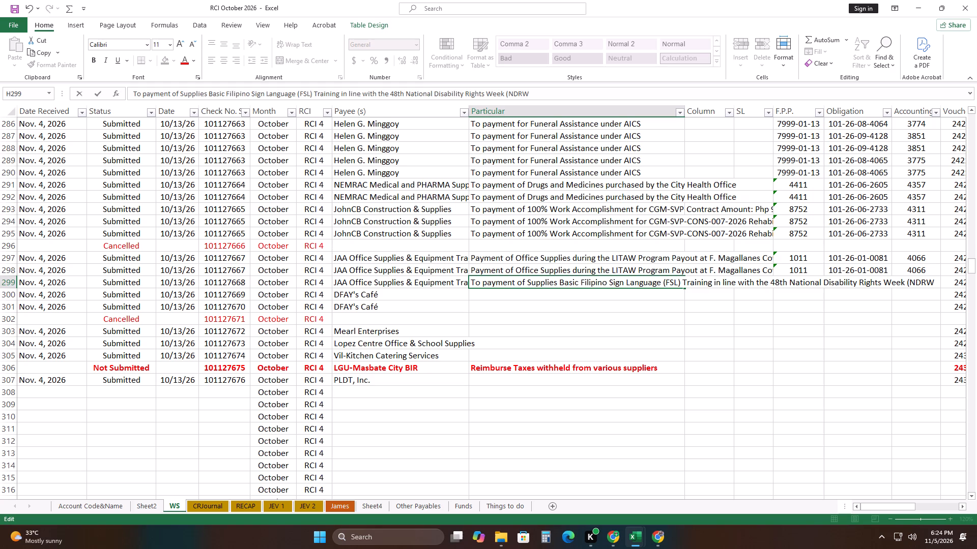
{"action": "type", "text": ")"}
{"action": "key", "text": "space"}
{"action": "type", "text": "Cel"}
{"action": "key", "text": "e"}
{"action": "key", "text": "b"}
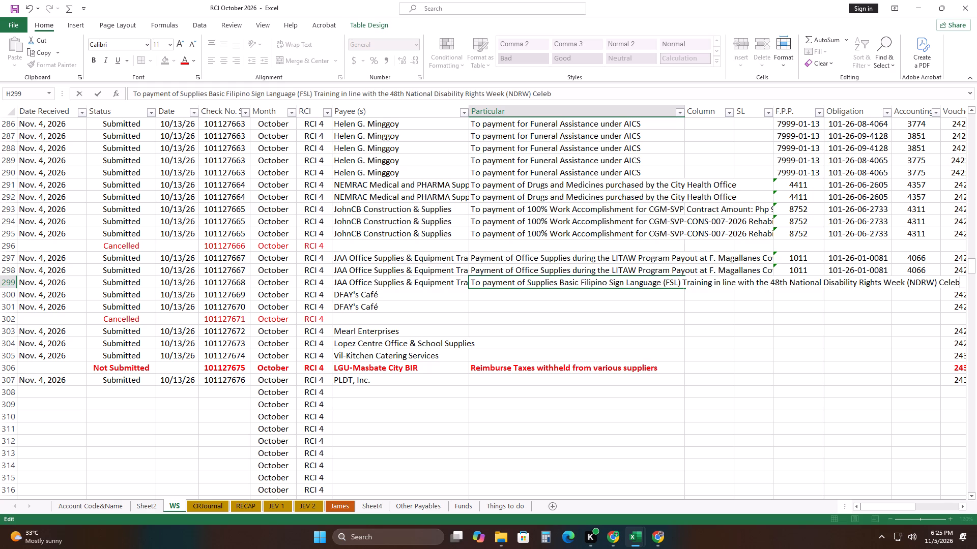
{"action": "type", "text": "ration"}
{"action": "key", "text": "space"}
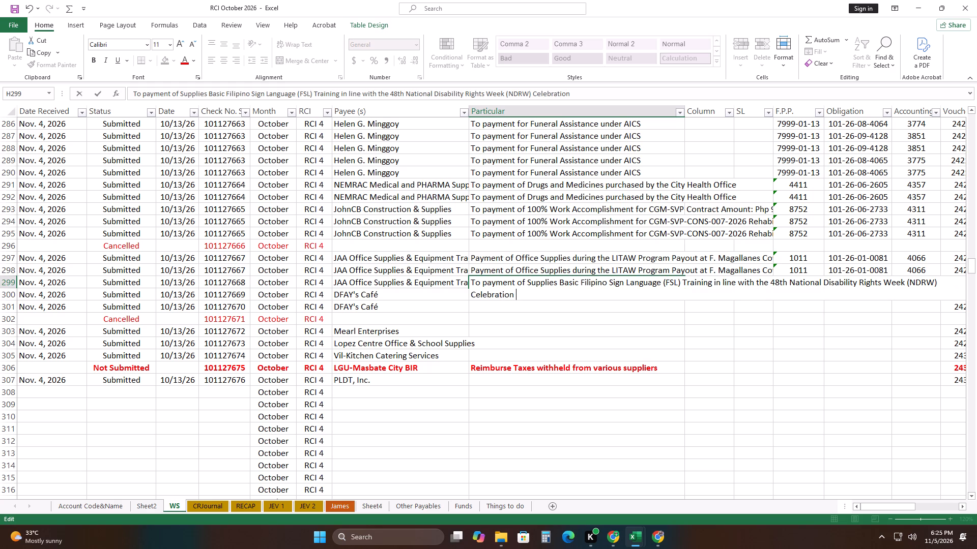
Finish row 299's Particular with the date text "(July 16-17, 2026".
{"action": "key", "text": "shift+parenleft"}
{"action": "type", "text": "July"}
{"action": "key", "text": "space"}
{"action": "type", "text": "16"}
{"action": "type", "text": "-17"}
{"action": "type", "text": ","}
{"action": "key", "text": "space"}
{"action": "type", "text": "2026"}
{"action": "left_click", "coordinate": [605, 324]}
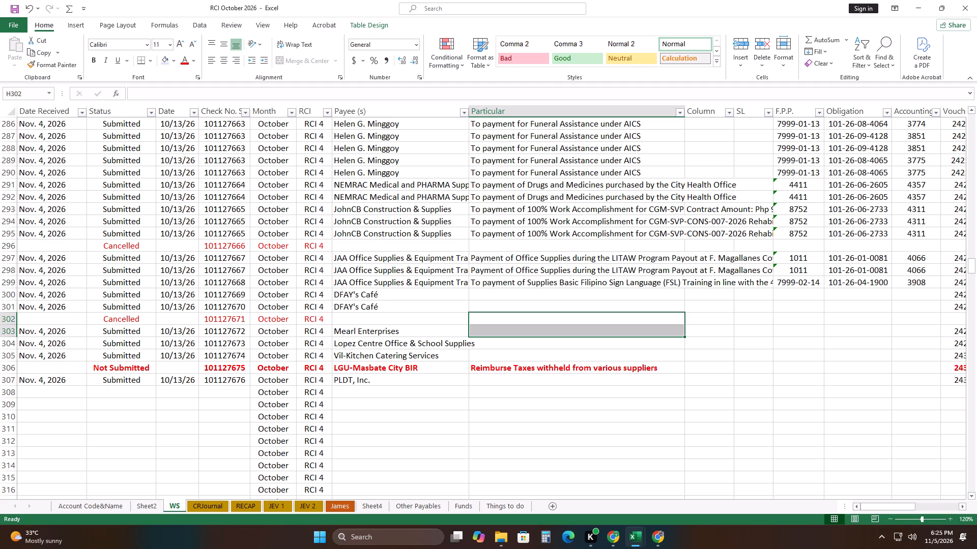
{"action": "left_click", "coordinate": [13, 295]}
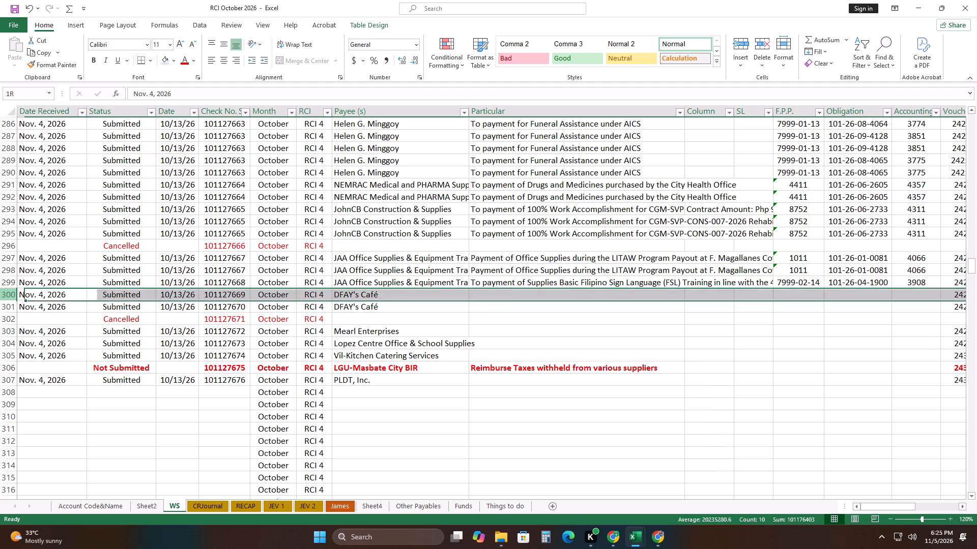
{"action": "right_click", "coordinate": [12, 295]}
{"action": "left_click", "coordinate": [55, 382]}
{"action": "left_click", "coordinate": [448, 366]}
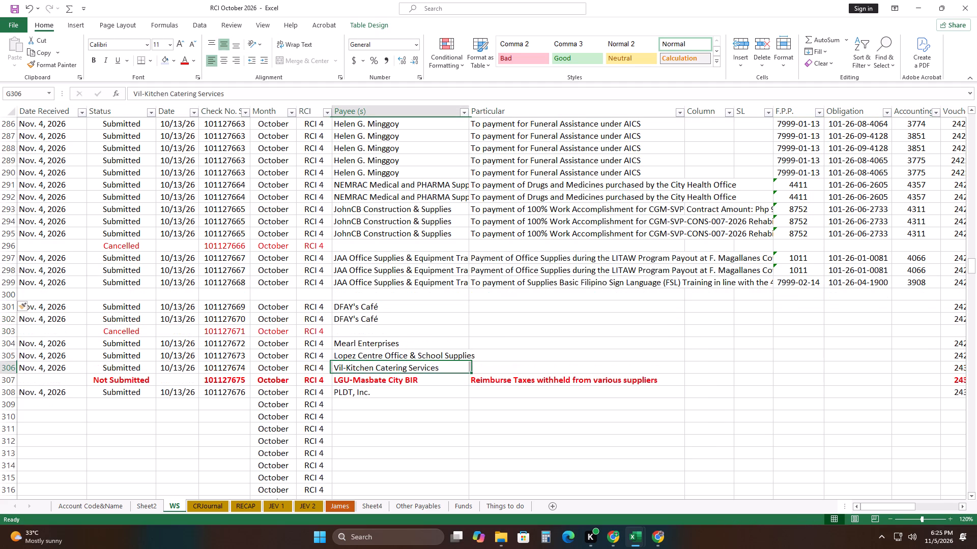
Copy row 299's entries from Date Received through Obligation unchanged into the blank row 300.
{"action": "left_click_drag", "start_coordinate": [69, 281], "coordinate": [870, 298]}
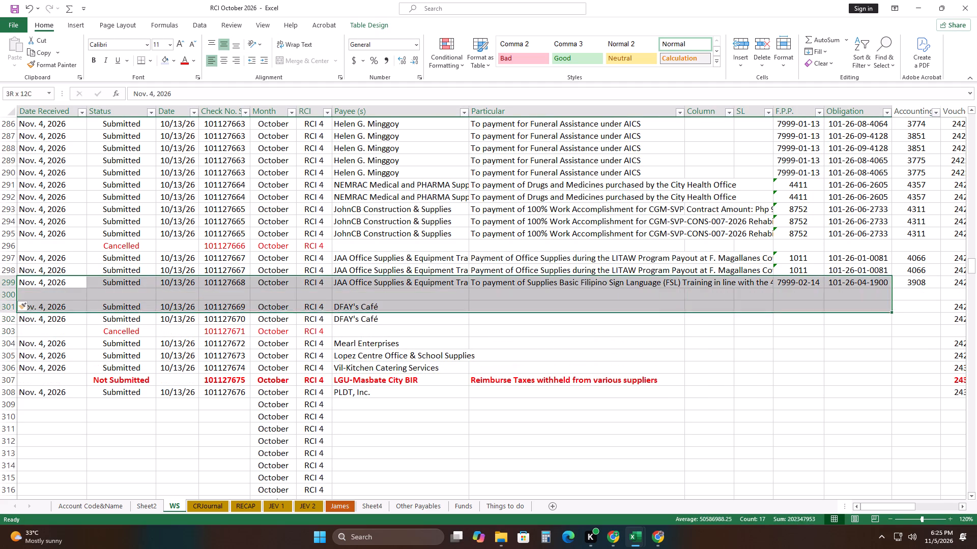
{"action": "left_click_drag", "start_coordinate": [870, 298], "coordinate": [873, 281]}
{"action": "left_click_drag", "start_coordinate": [893, 288], "coordinate": [893, 299]}
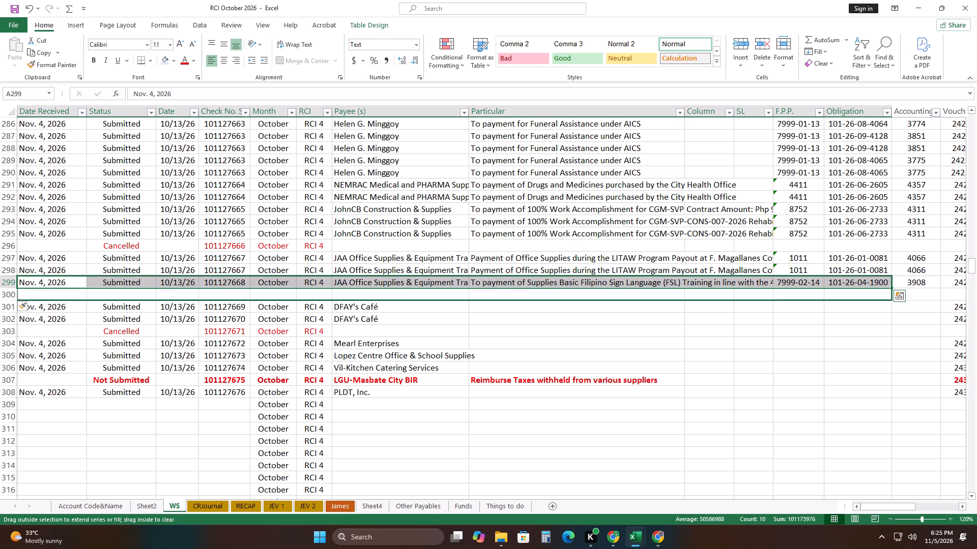
{"action": "left_click", "coordinate": [902, 308]}
{"action": "left_click", "coordinate": [911, 322]}
{"action": "left_click_drag", "start_coordinate": [860, 356], "coordinate": [866, 364]}
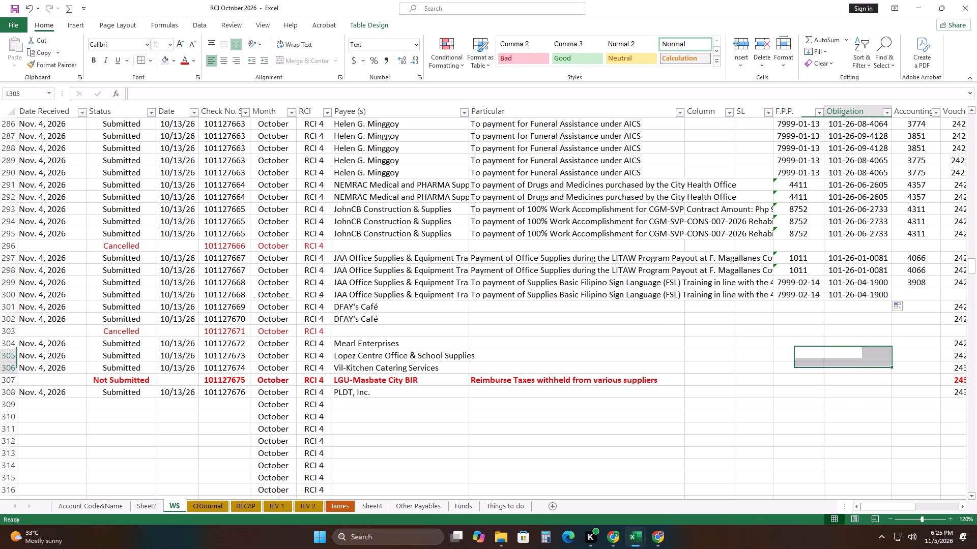
Copy row 299's Accounting number 3908 and Voucher number 2425 unchanged into row 300.
{"action": "left_click_drag", "start_coordinate": [904, 507], "coordinate": [942, 481]}
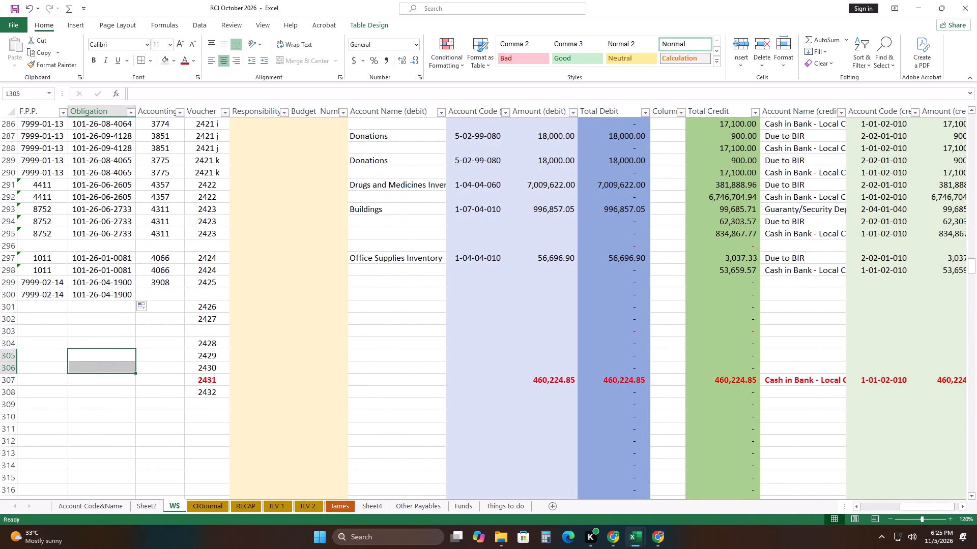
{"action": "left_click_drag", "start_coordinate": [174, 281], "coordinate": [202, 281]}
{"action": "left_click_drag", "start_coordinate": [229, 289], "coordinate": [234, 295]}
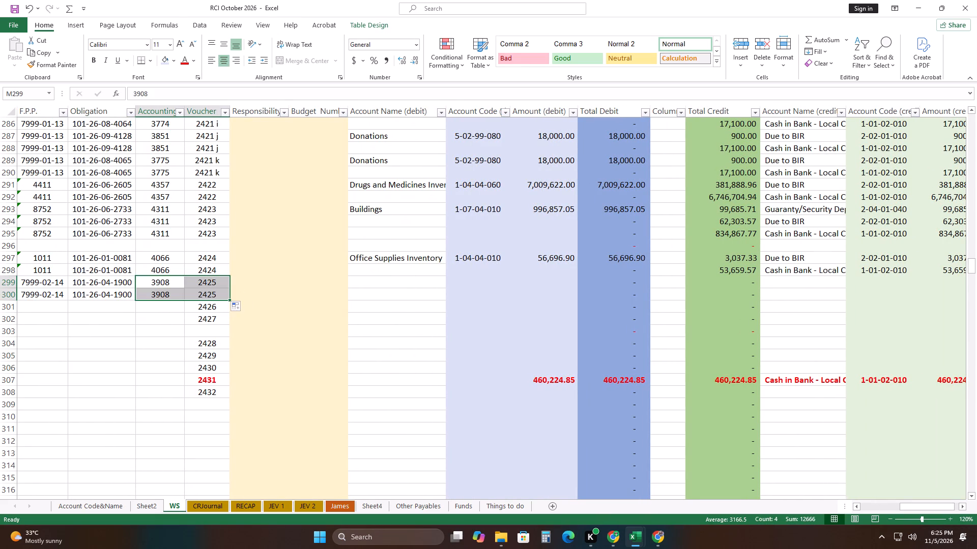
{"action": "left_click", "coordinate": [239, 309]}
{"action": "left_click", "coordinate": [268, 318]}
{"action": "left_click", "coordinate": [152, 330]}
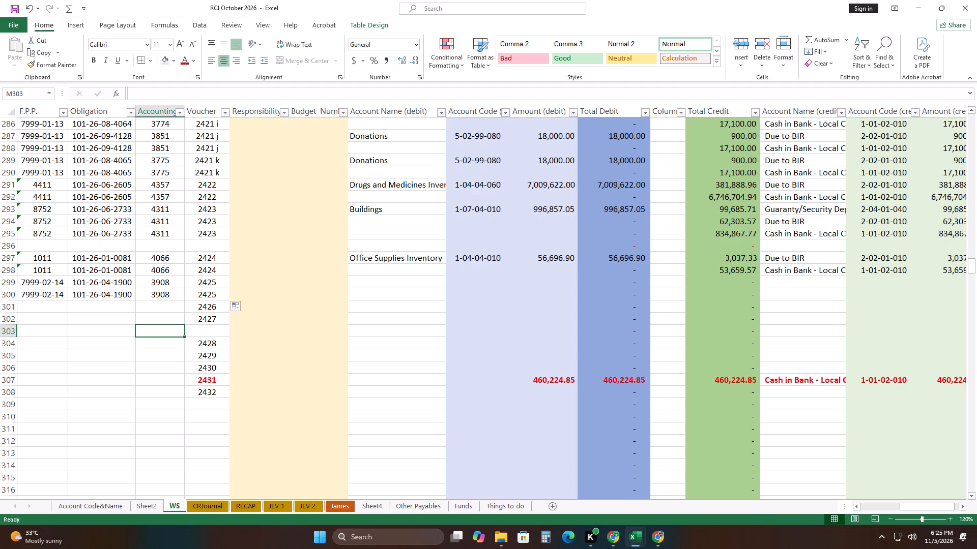
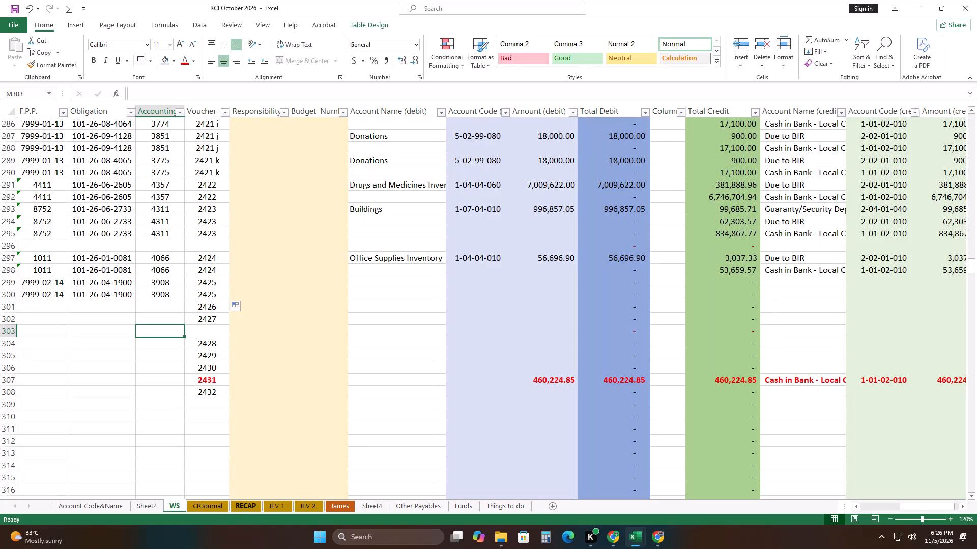
Review the Inventory Held for Consumption accounts on the Account Code&Name sheet to choose row 299's debit account.
{"action": "left_click", "coordinate": [104, 502]}
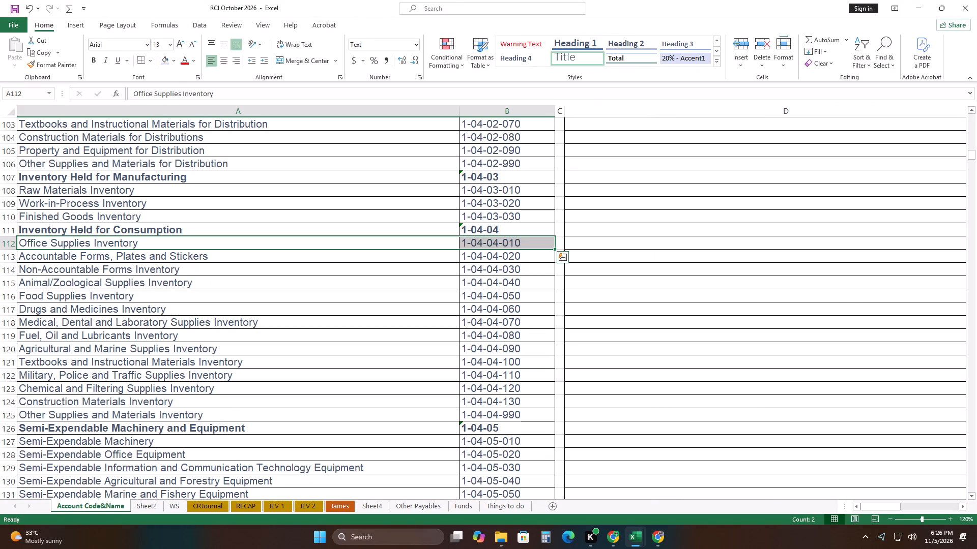
{"action": "scroll", "coordinate": [291, 319], "scroll_direction": "up", "scroll_amount": 3}
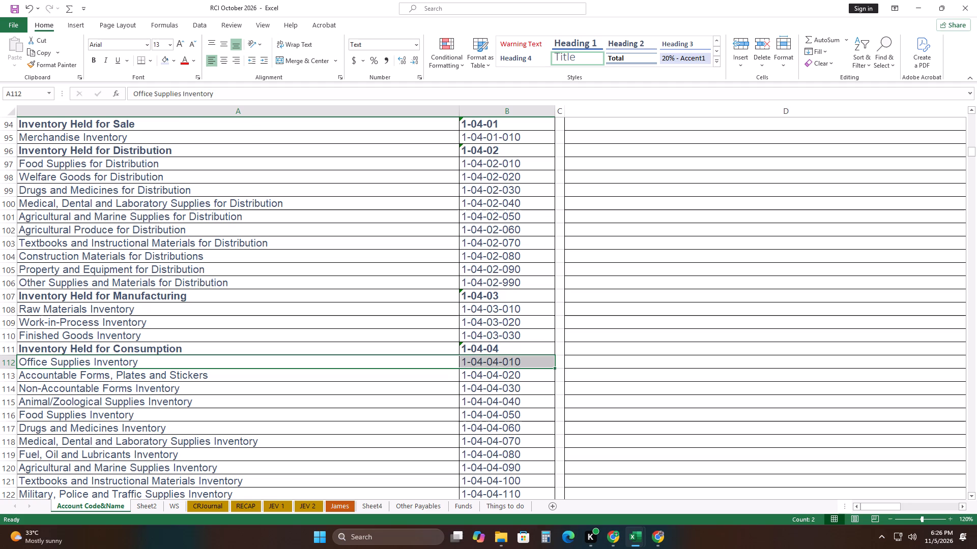
{"action": "scroll", "coordinate": [292, 319], "scroll_direction": "down", "scroll_amount": 3}
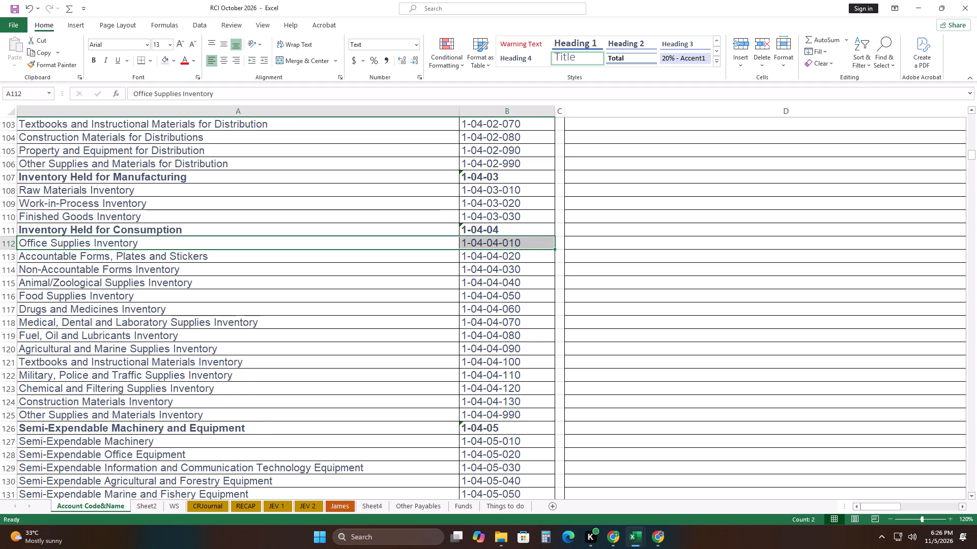
{"action": "left_click", "coordinate": [430, 412]}
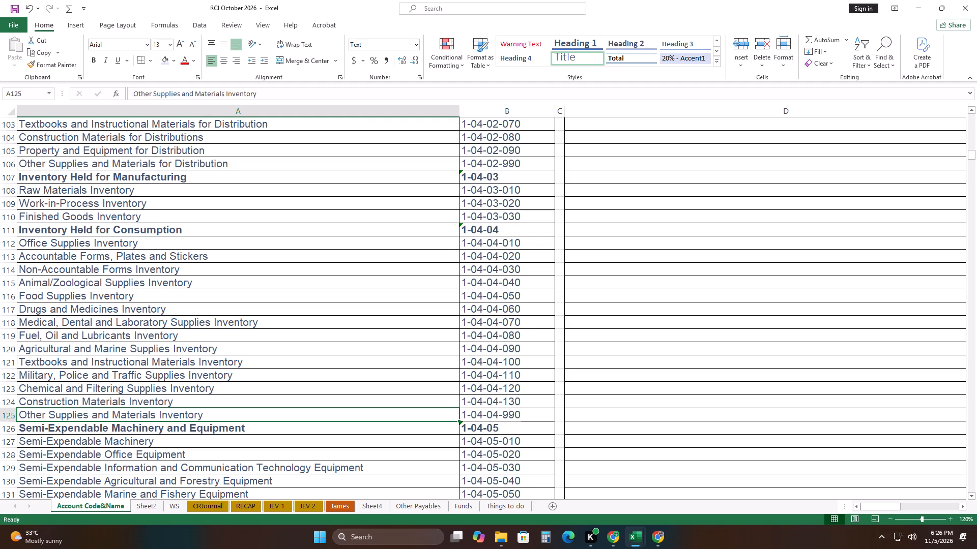
{"action": "left_click", "coordinate": [44, 294]}
{"action": "left_click", "coordinate": [44, 309]}
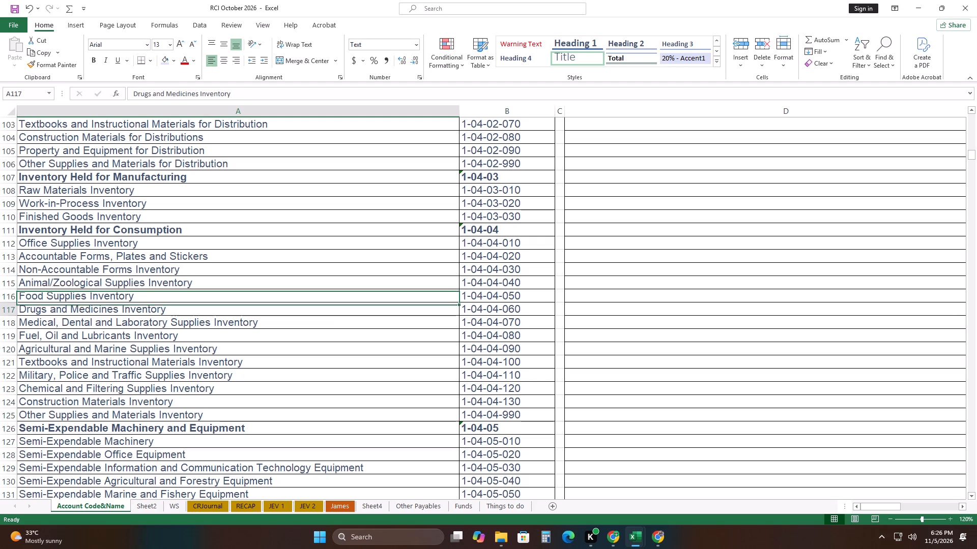
{"action": "left_click", "coordinate": [50, 326]}
{"action": "left_click", "coordinate": [62, 338]}
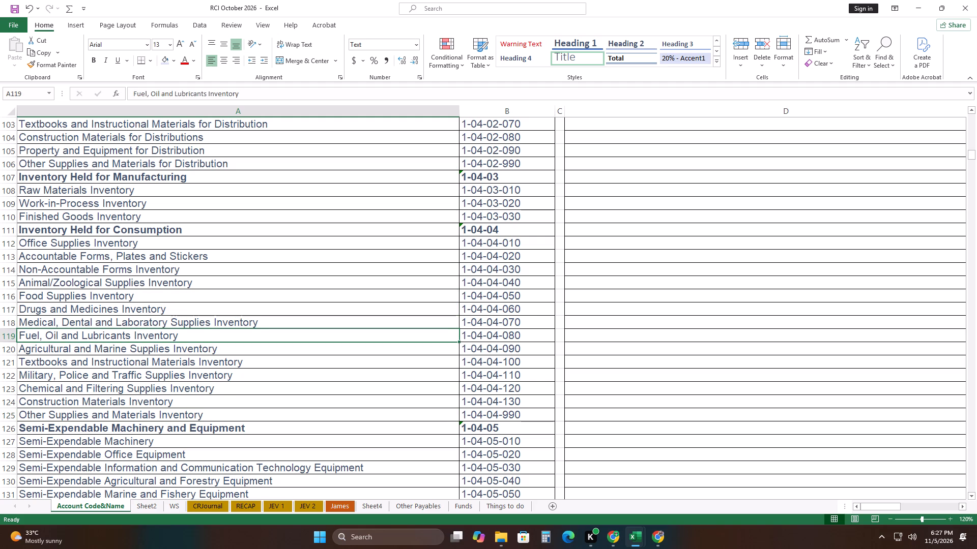
{"action": "left_click", "coordinate": [71, 351]}
{"action": "left_click", "coordinate": [67, 364]}
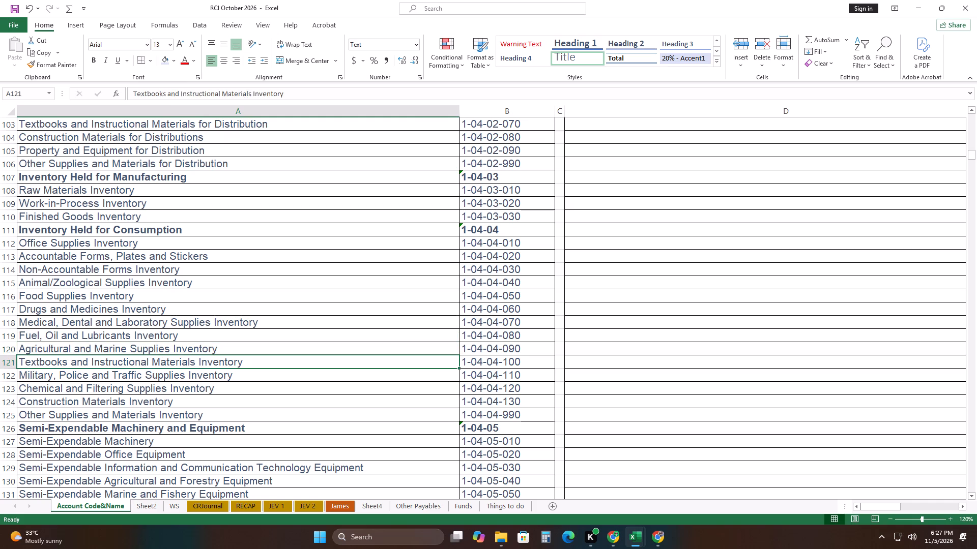
{"action": "left_click", "coordinate": [66, 372]}
{"action": "left_click", "coordinate": [71, 389]}
{"action": "left_click", "coordinate": [77, 405]}
Copy Other Supplies and Materials Inventory with code 1-04-04-990 into row 299's debit account name and code on the WS sheet.
{"action": "left_click_drag", "start_coordinate": [415, 419], "coordinate": [492, 420]}
{"action": "right_click", "coordinate": [491, 415]}
{"action": "left_click", "coordinate": [530, 150]}
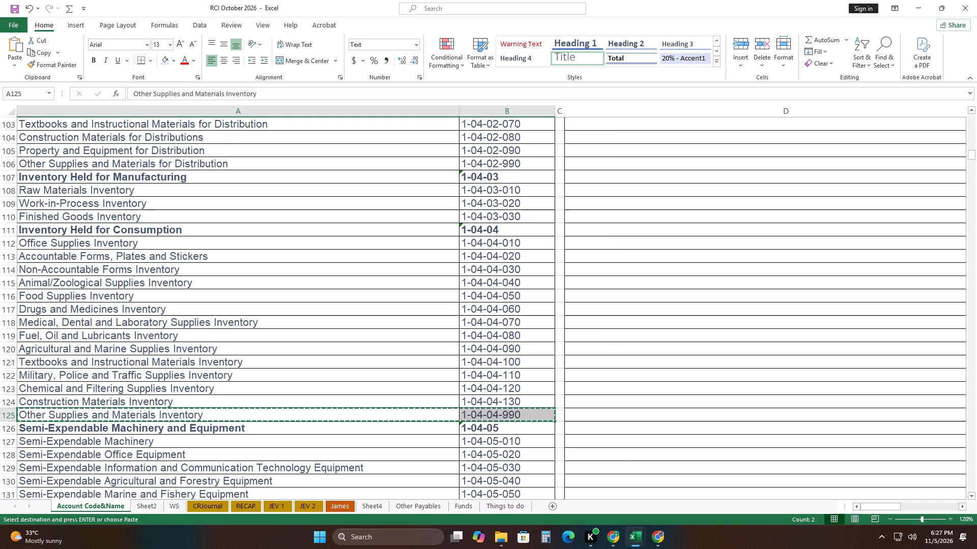
{"action": "left_click", "coordinate": [173, 505]}
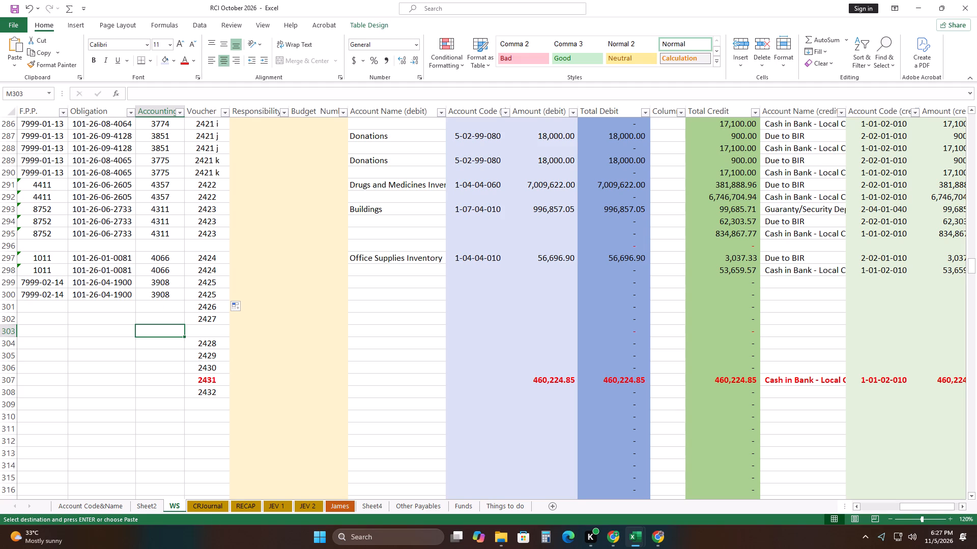
{"action": "left_click", "coordinate": [11, 282]}
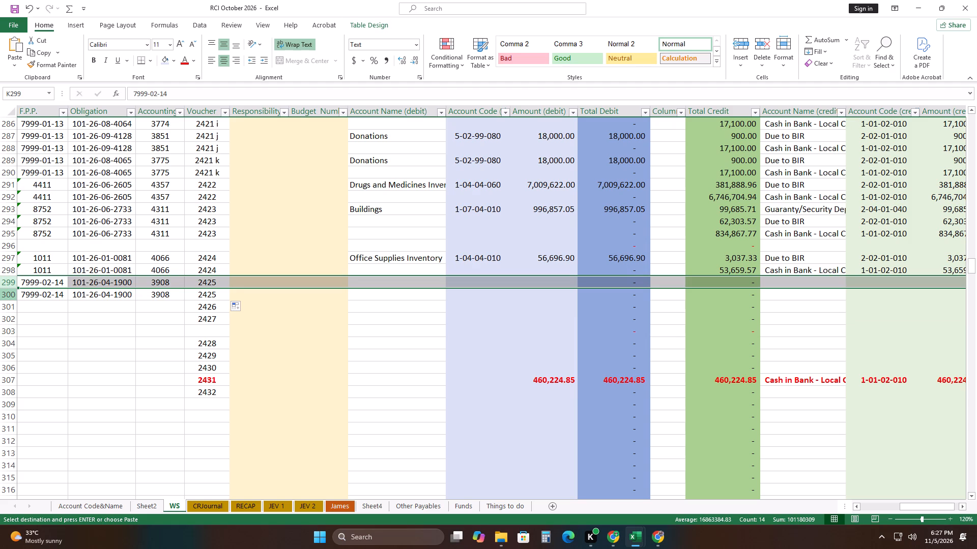
{"action": "left_click", "coordinate": [390, 281]}
{"action": "right_click", "coordinate": [389, 280]}
{"action": "left_click", "coordinate": [432, 274]}
{"action": "left_click_drag", "start_coordinate": [381, 333], "coordinate": [395, 331]}
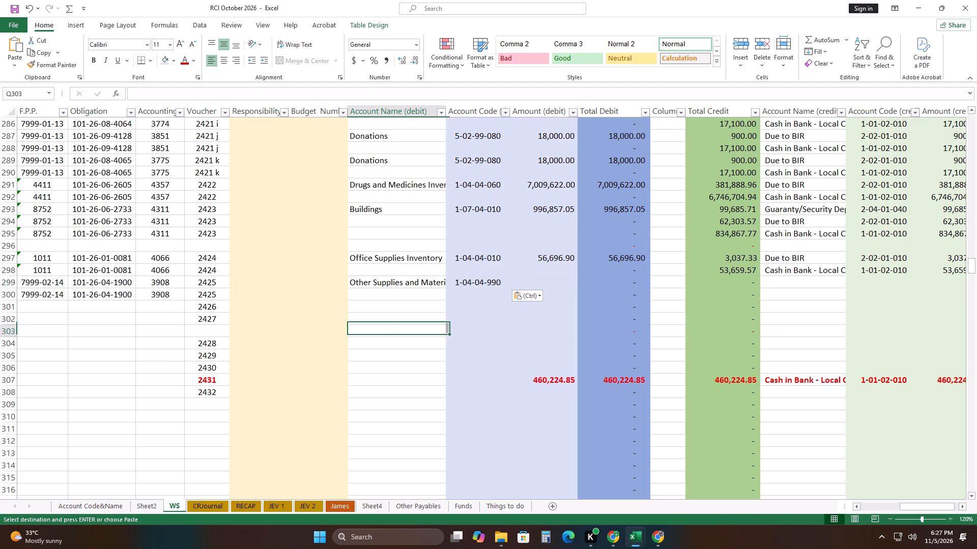
Enter 3315 as row 299's debit amount.
{"action": "left_click", "coordinate": [541, 280]}
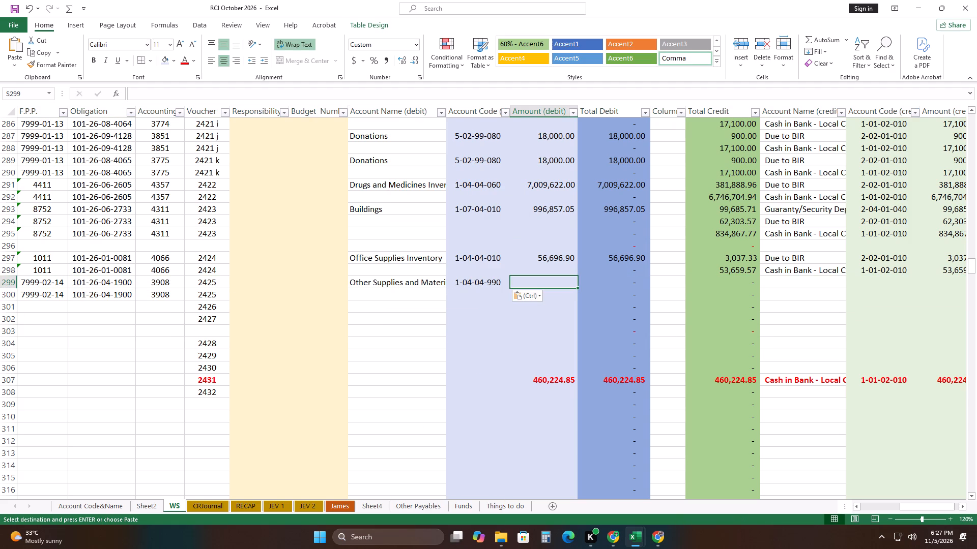
{"action": "key", "text": "3"}
{"action": "key", "text": "3"}
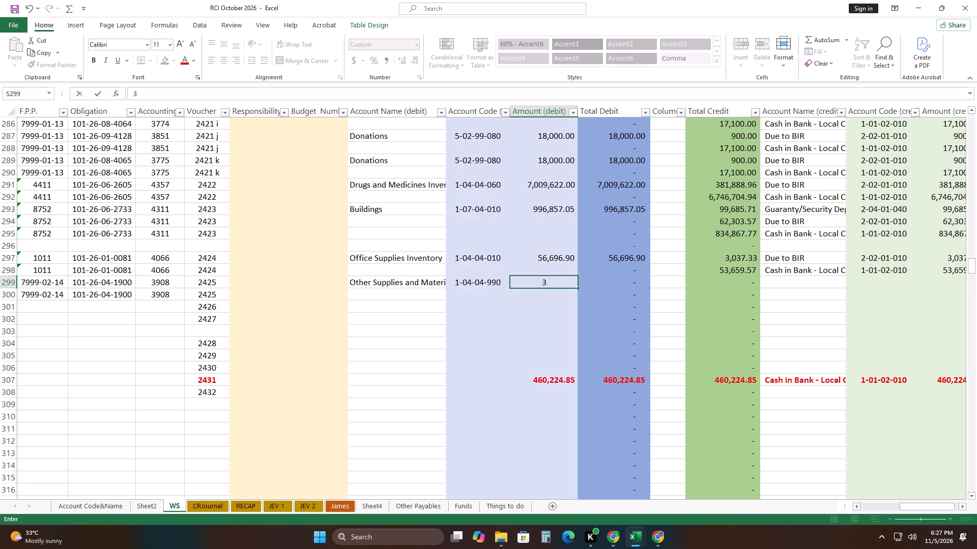
{"action": "type", "text": "15"}
{"action": "left_click", "coordinate": [558, 300]}
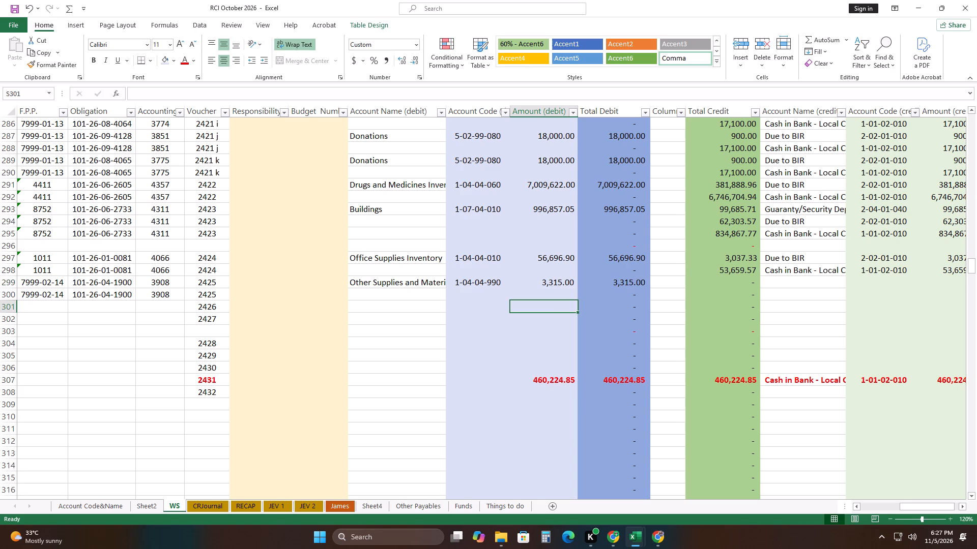
Copy the Due to BIR and Cash in Bank credit account names and codes from rows 297–298 into rows 299–300.
{"action": "left_click_drag", "start_coordinate": [924, 509], "coordinate": [976, 507]}
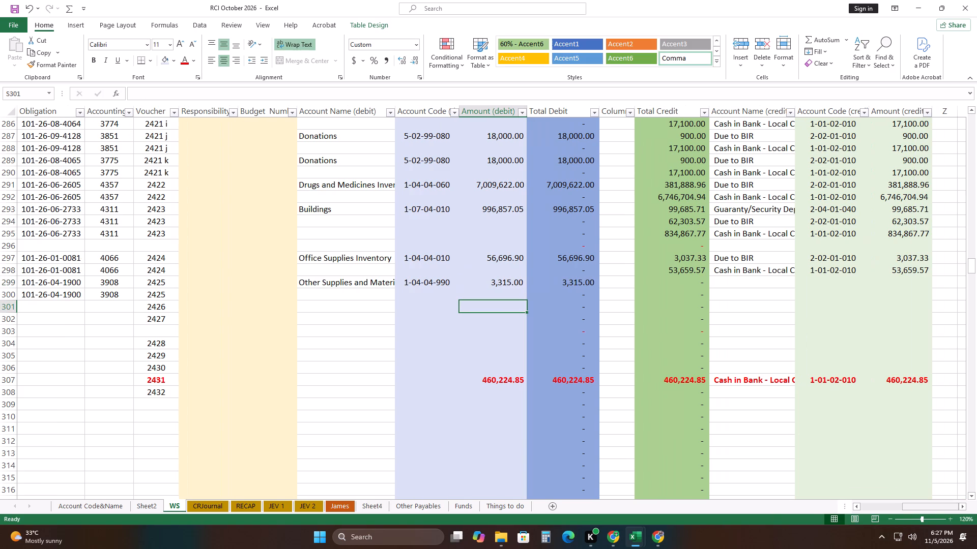
{"action": "left_click_drag", "start_coordinate": [738, 257], "coordinate": [829, 267]}
{"action": "right_click", "coordinate": [829, 267]}
{"action": "left_click", "coordinate": [866, 243]}
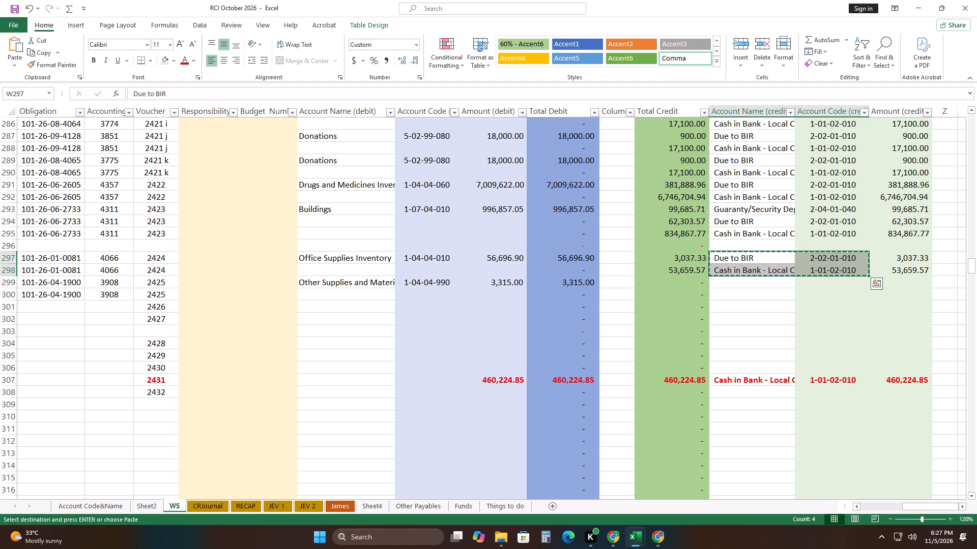
{"action": "left_click", "coordinate": [720, 282]}
{"action": "right_click", "coordinate": [721, 282]}
{"action": "left_click", "coordinate": [762, 277]}
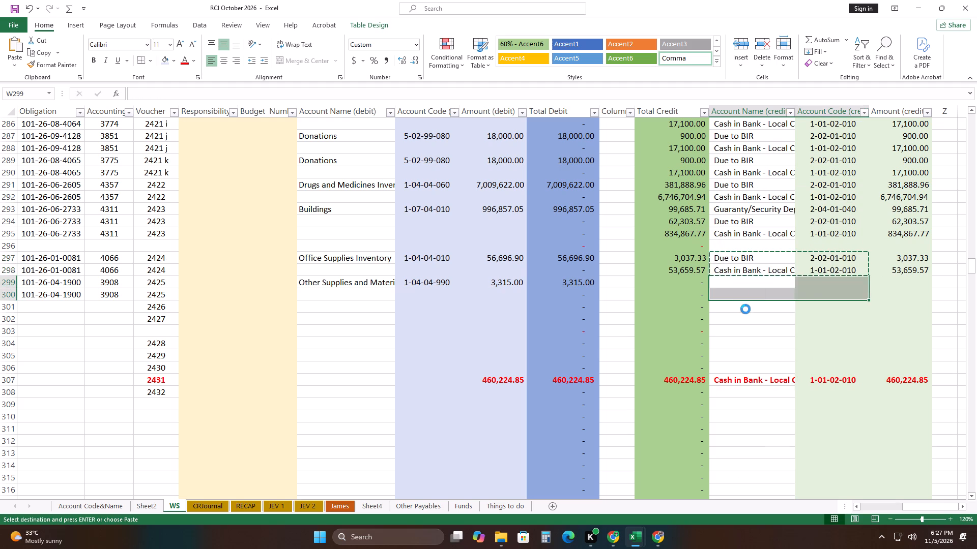
{"action": "left_click", "coordinate": [744, 311]}
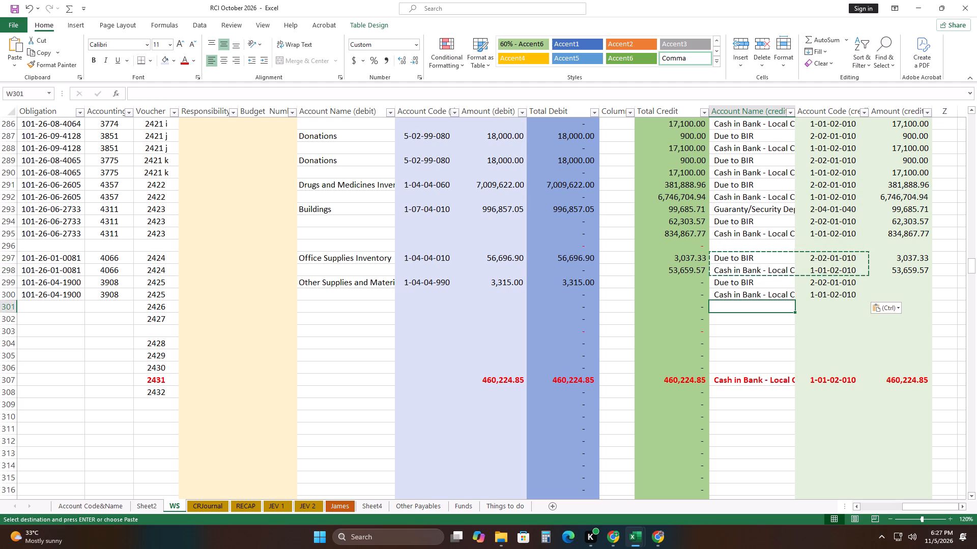
Enter the credit amounts 177.59 for Due to BIR in row 299 and 3137.41 for Cash in Bank in row 300.
{"action": "left_click", "coordinate": [913, 283]}
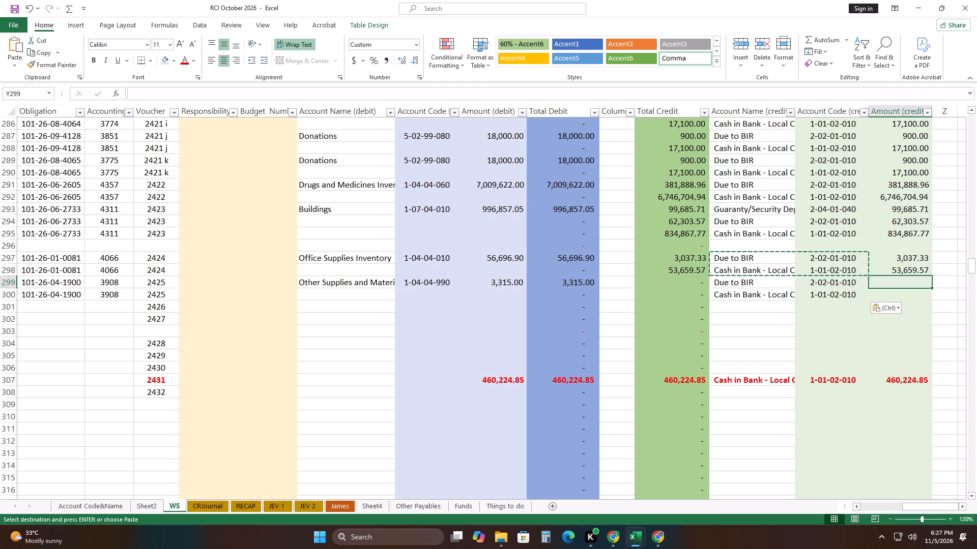
{"action": "type", "text": "177"}
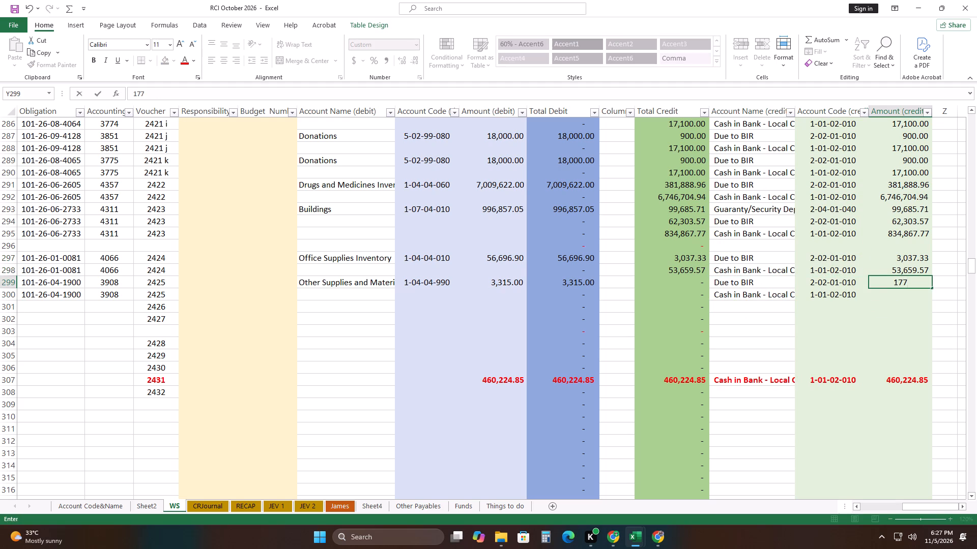
{"action": "type", "text": ".59"}
{"action": "key", "text": "Down"}
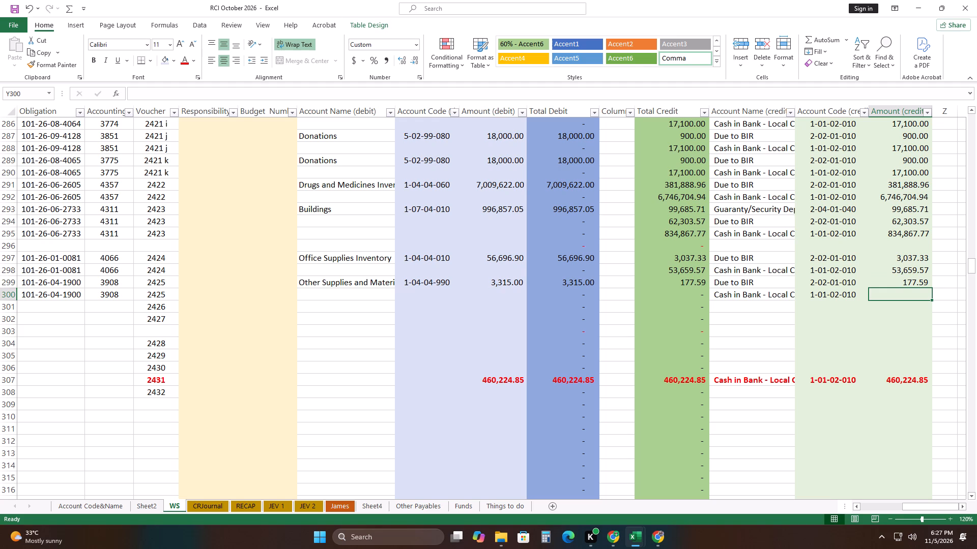
{"action": "key", "text": "3"}
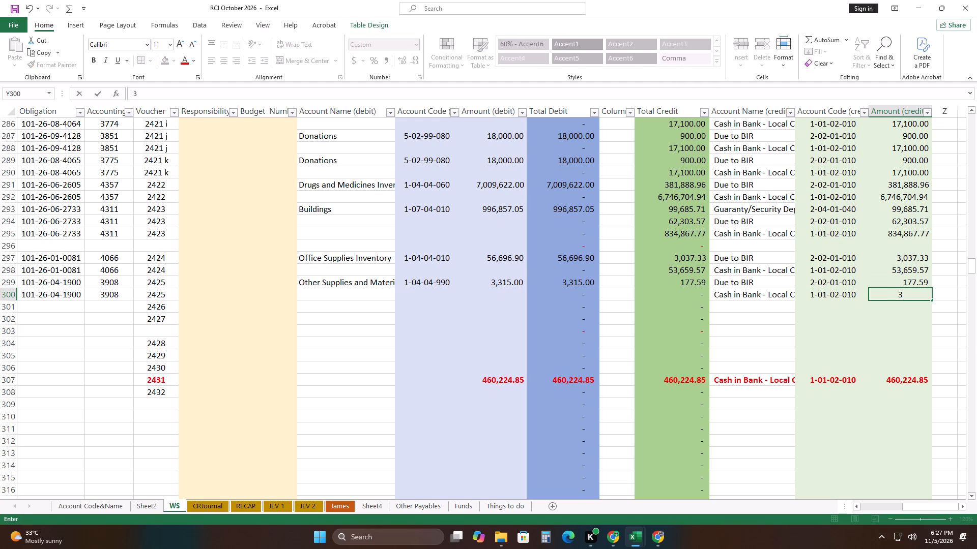
{"action": "type", "text": "137"}
{"action": "type", "text": ".41"}
{"action": "left_click_drag", "start_coordinate": [852, 341], "coordinate": [867, 344]}
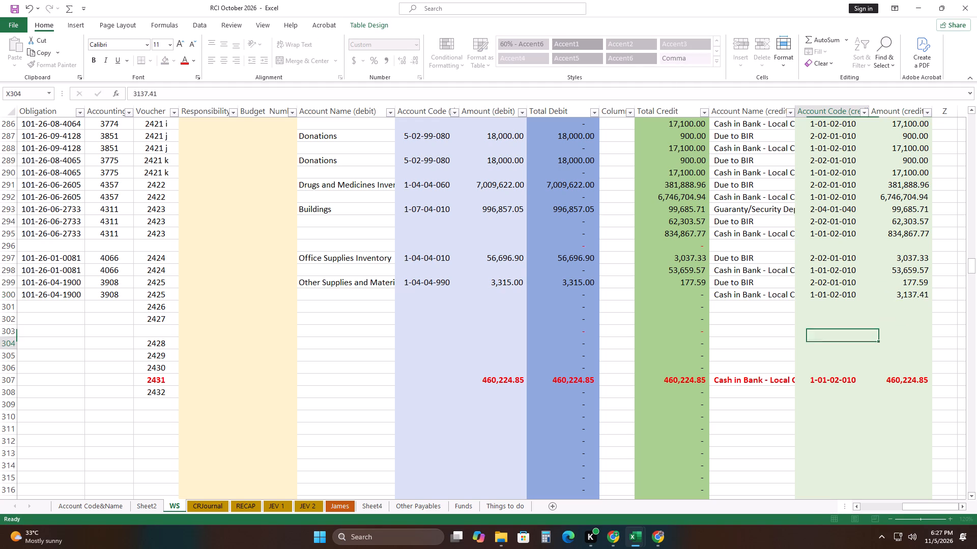
Copy the credit amounts of rows 299–300 into Sheet2 cells J105:J106 and total them with AutoSum in J108.
{"action": "left_click_drag", "start_coordinate": [906, 286], "coordinate": [906, 291]}
{"action": "right_click", "coordinate": [905, 292]}
{"action": "left_click", "coordinate": [853, 242]}
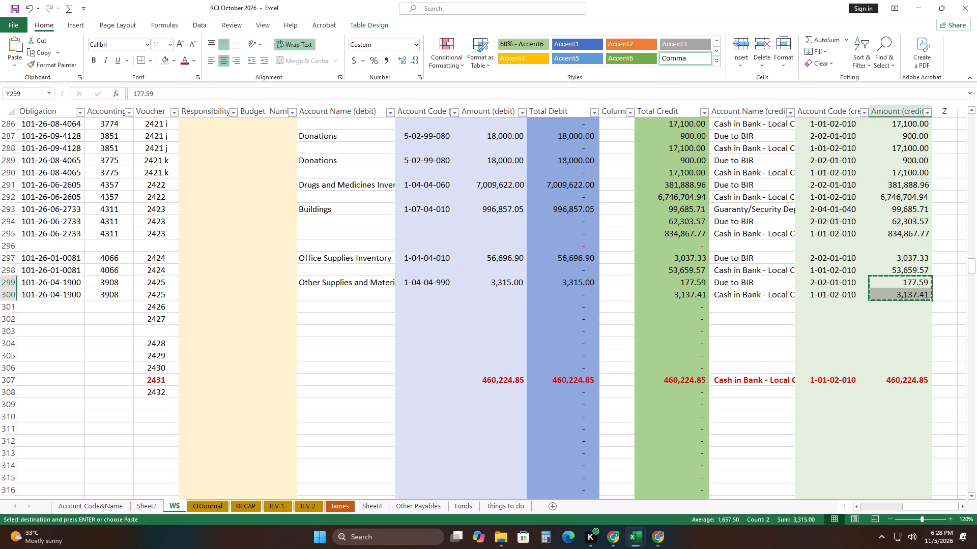
{"action": "left_click", "coordinate": [153, 507]}
{"action": "right_click", "coordinate": [96, 294]}
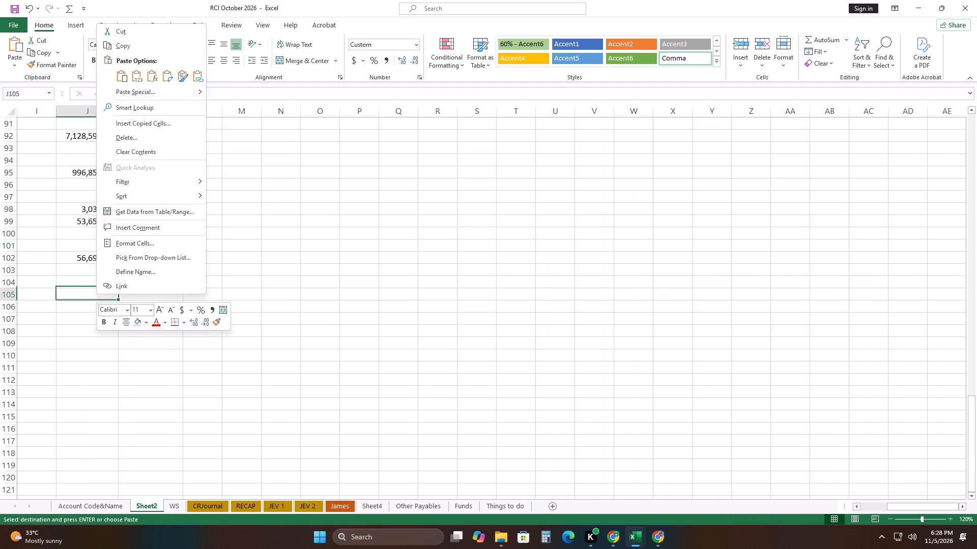
{"action": "left_click", "coordinate": [139, 79]}
{"action": "left_click", "coordinate": [268, 289]}
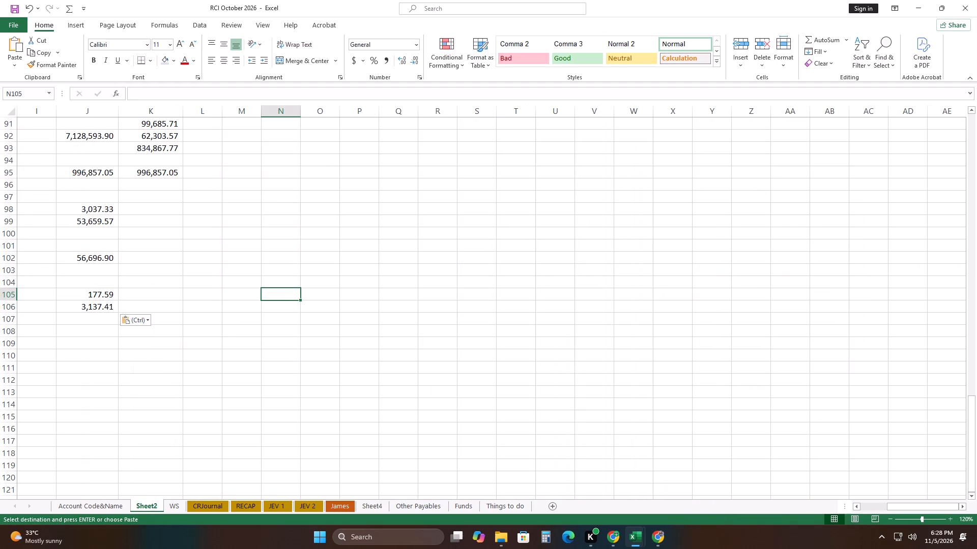
{"action": "left_click_drag", "start_coordinate": [109, 296], "coordinate": [106, 335]}
{"action": "left_click", "coordinate": [70, 13]}
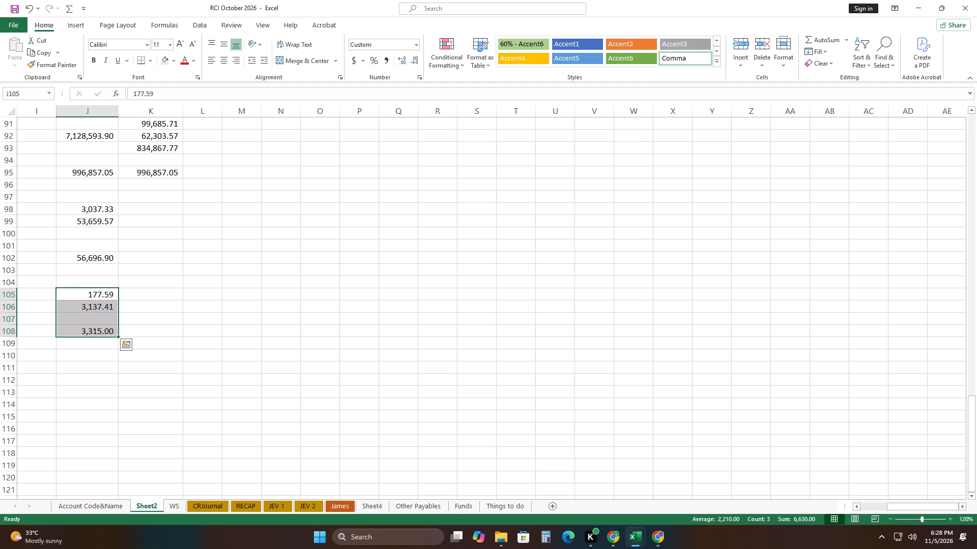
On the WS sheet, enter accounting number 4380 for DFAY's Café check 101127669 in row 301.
{"action": "left_click", "coordinate": [173, 505]}
{"action": "left_click", "coordinate": [355, 334]}
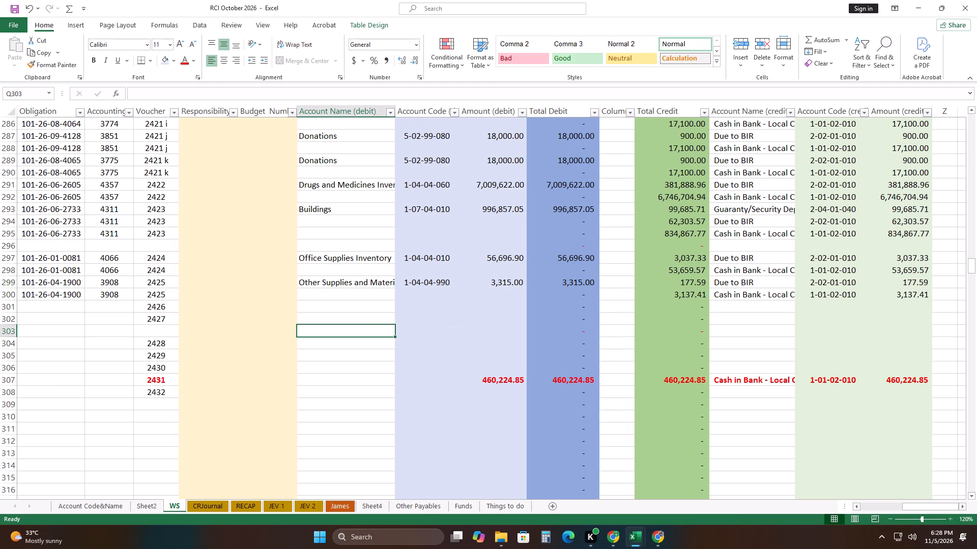
{"action": "left_click", "coordinate": [14, 293]}
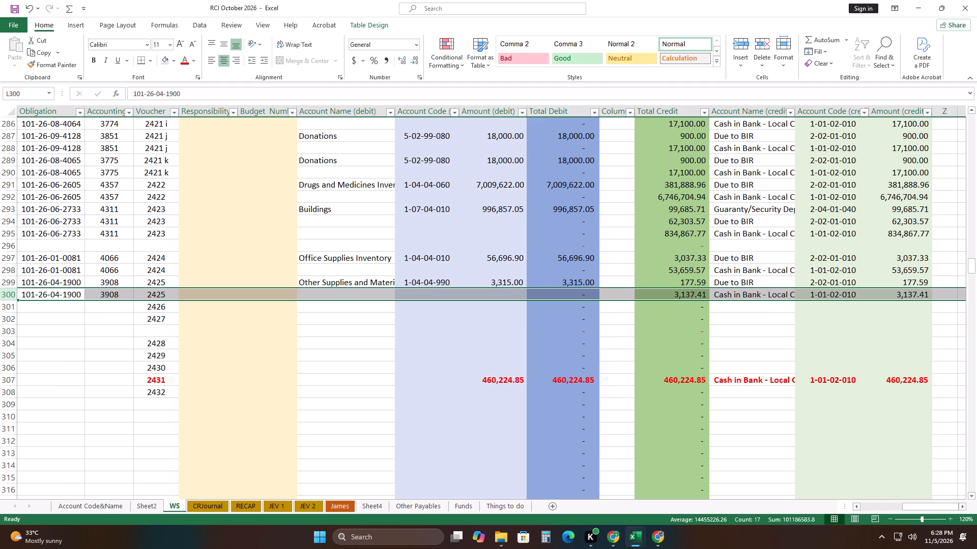
{"action": "left_click_drag", "start_coordinate": [909, 504], "coordinate": [582, 491]}
{"action": "left_click", "coordinate": [350, 325]}
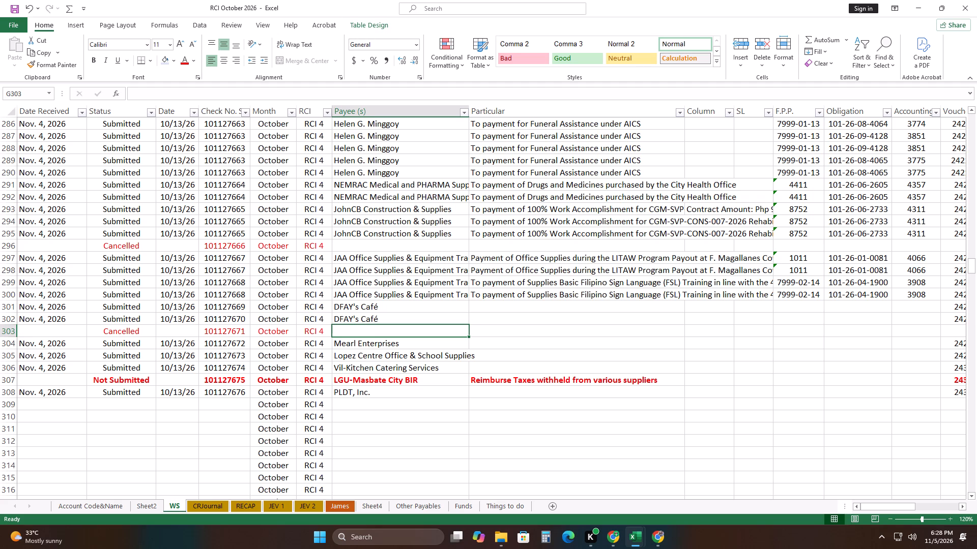
{"action": "left_click", "coordinate": [10, 306]}
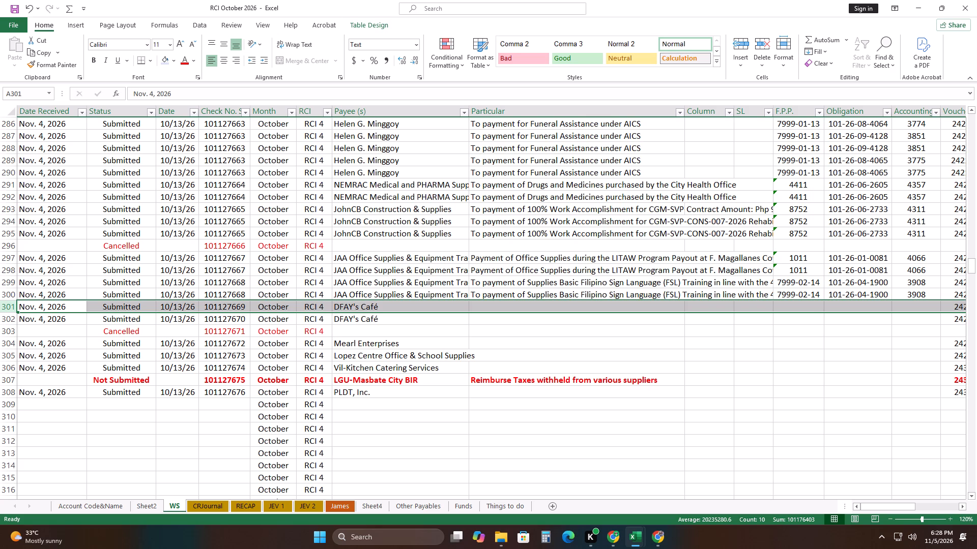
{"action": "left_click", "coordinate": [913, 307]}
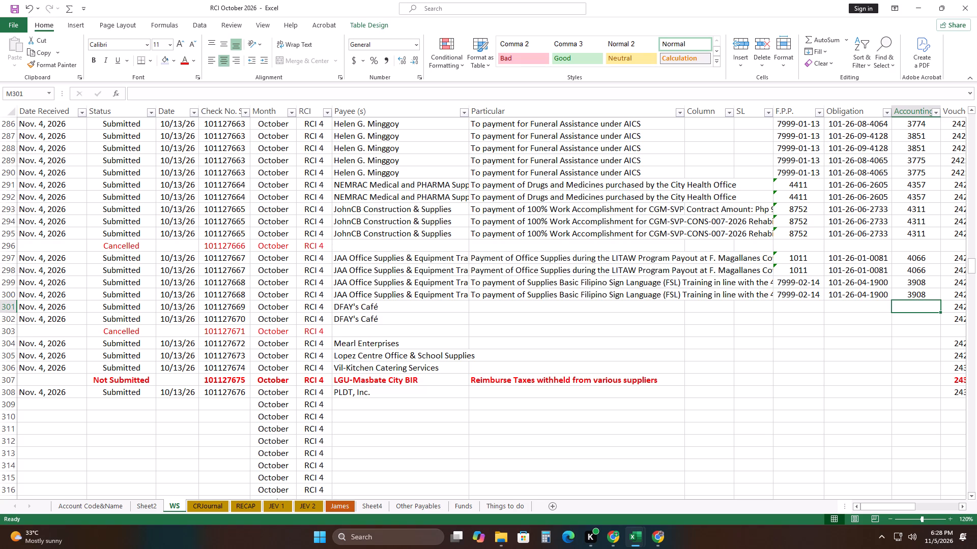
{"action": "key", "text": "4"}
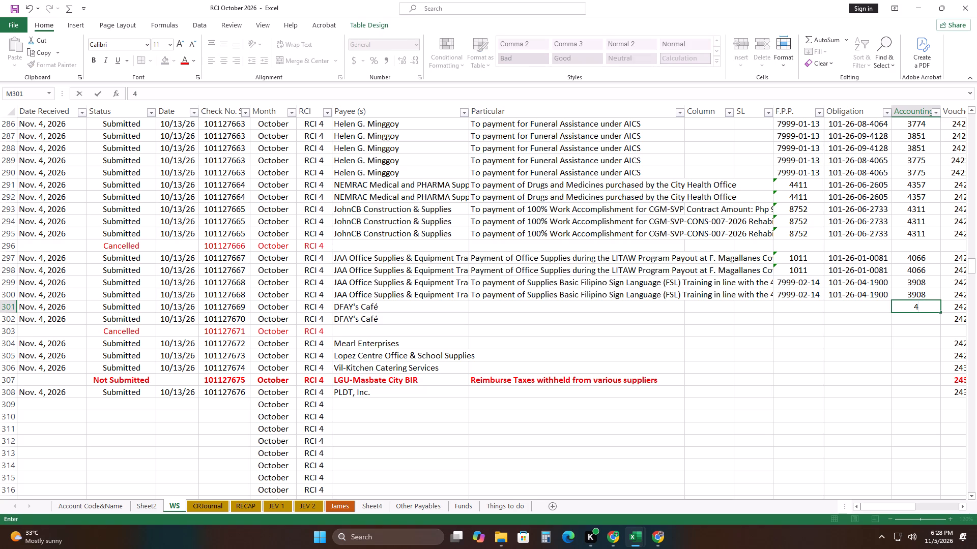
{"action": "key", "text": "3"}
{"action": "key", "text": "8"}
{"action": "key", "text": "0"}
Fill row 300's F.P.P. and obligation entries down to row 301 and set the F.P.P. to 7999-02-07.
{"action": "left_click_drag", "start_coordinate": [802, 294], "coordinate": [858, 294]}
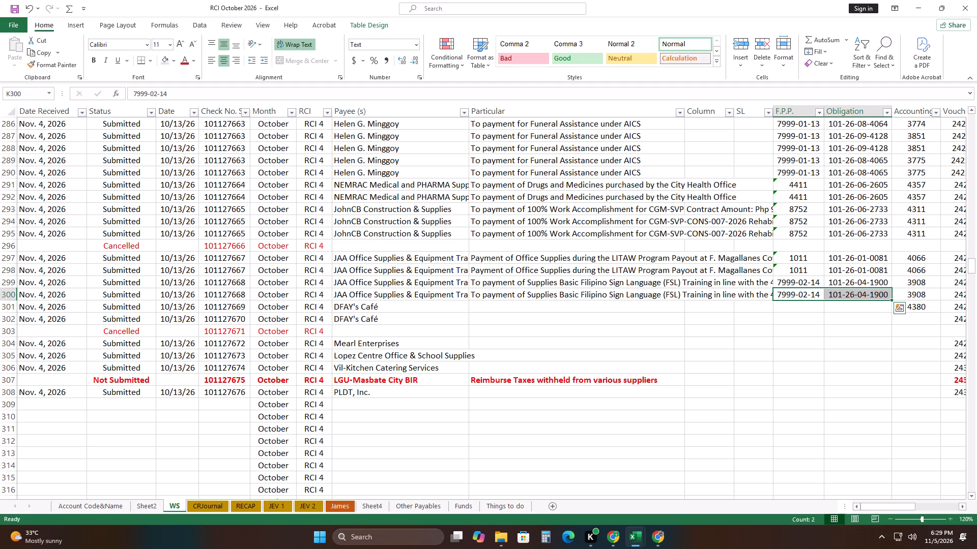
{"action": "left_click_drag", "start_coordinate": [889, 301], "coordinate": [894, 313]}
{"action": "left_click", "coordinate": [799, 307]}
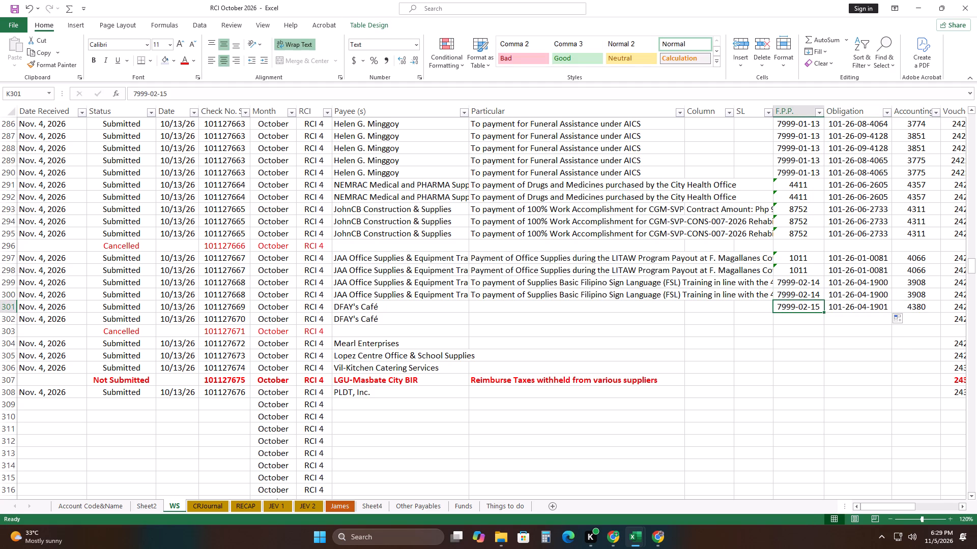
{"action": "double_click", "coordinate": [820, 308]}
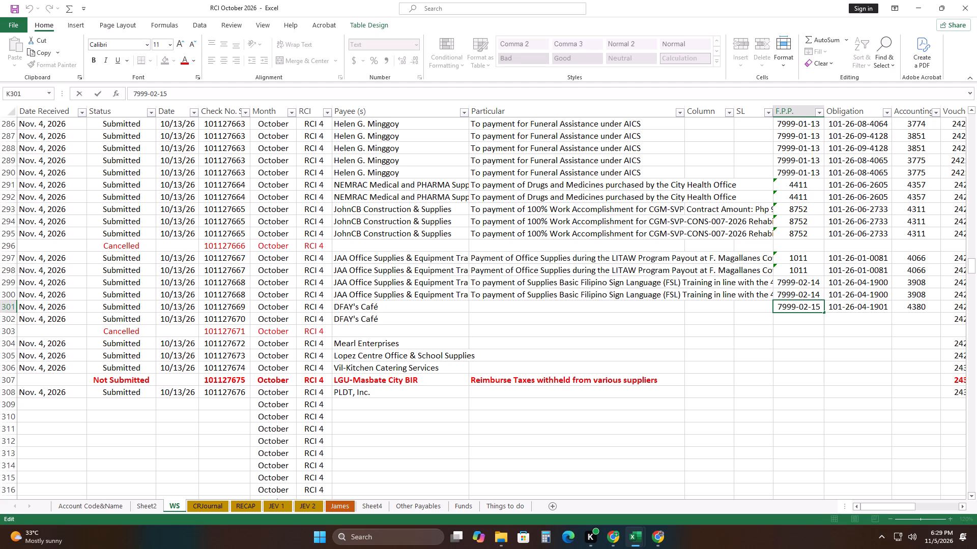
{"action": "key", "text": "BackSpace"}
{"action": "key", "text": "BackSpace"}
{"action": "type", "text": "07"}
{"action": "double_click", "coordinate": [866, 303]}
{"action": "key", "text": "BackSpace"}
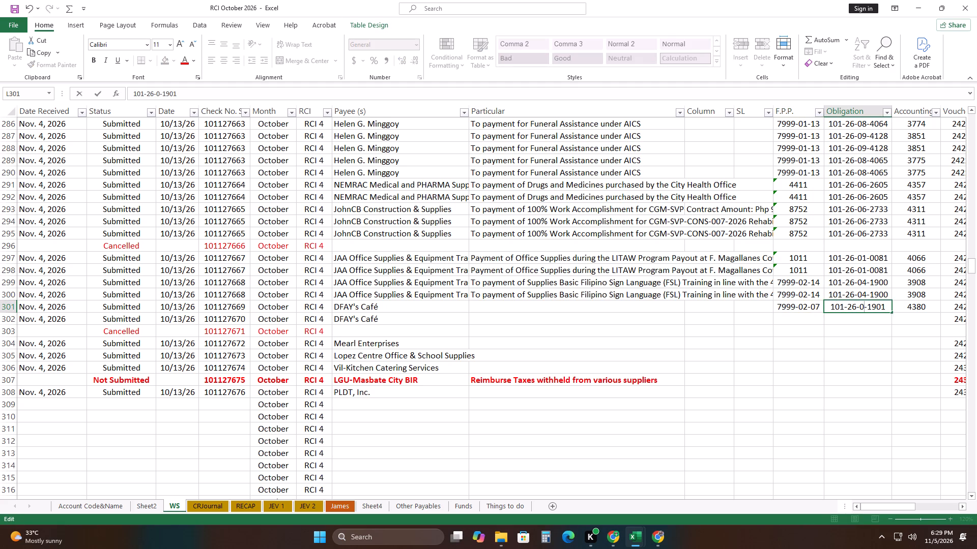
{"action": "key", "text": "5"}
{"action": "key", "text": "Right"}
{"action": "key", "text": "Right"}
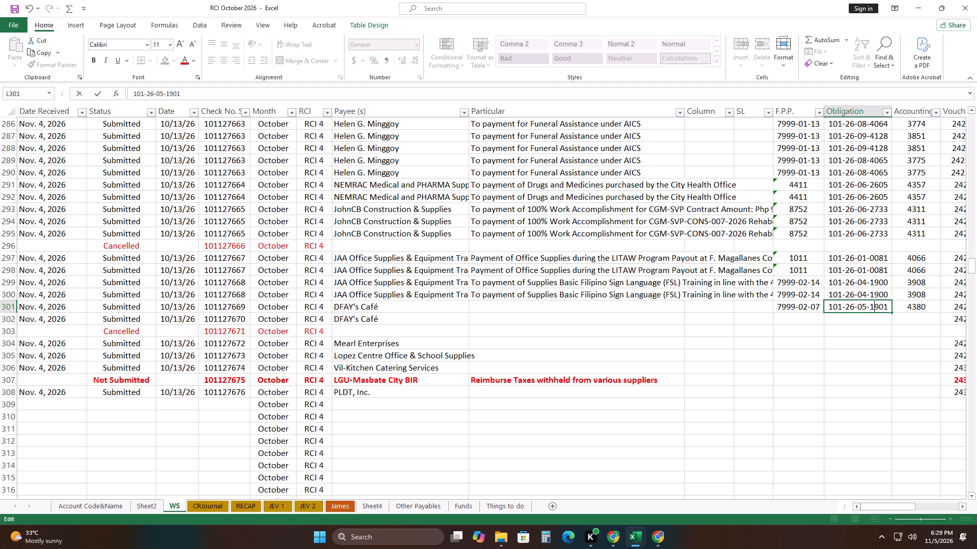
{"action": "key", "text": "Right"}
{"action": "key", "text": "Right"}
{"action": "key", "text": "Right"}
{"action": "key", "text": "Right"}
{"action": "key", "text": "BackSpace"}
{"action": "key", "text": "BackSpace"}
{"action": "key", "text": "BackSpace"}
{"action": "key", "text": "BackSpace"}
{"action": "type", "text": "2210"}
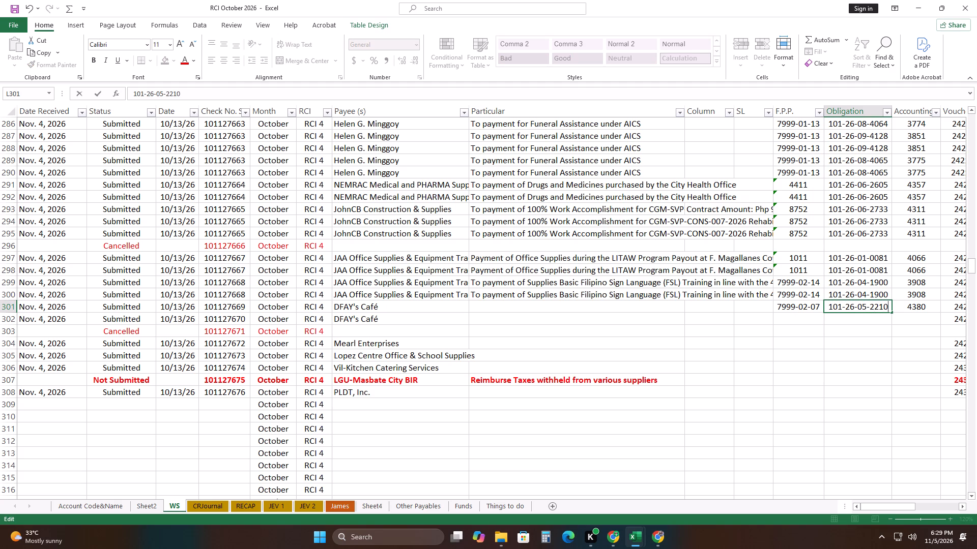
Enter "To payment of Meals for the Orientation on the Social Pension (July 16, 2026)" as row 301's particular.
{"action": "left_click", "coordinate": [570, 303]}
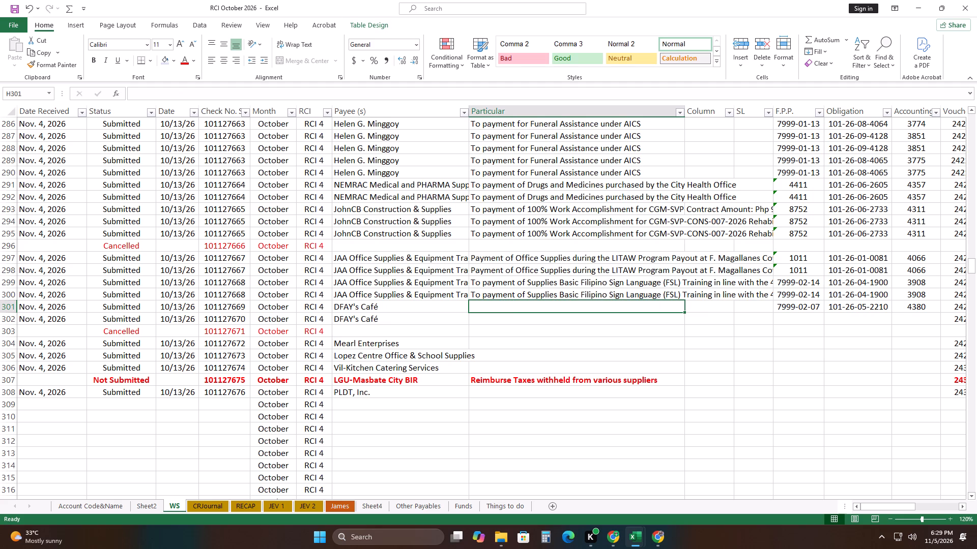
{"action": "type", "text": "To paymne"}
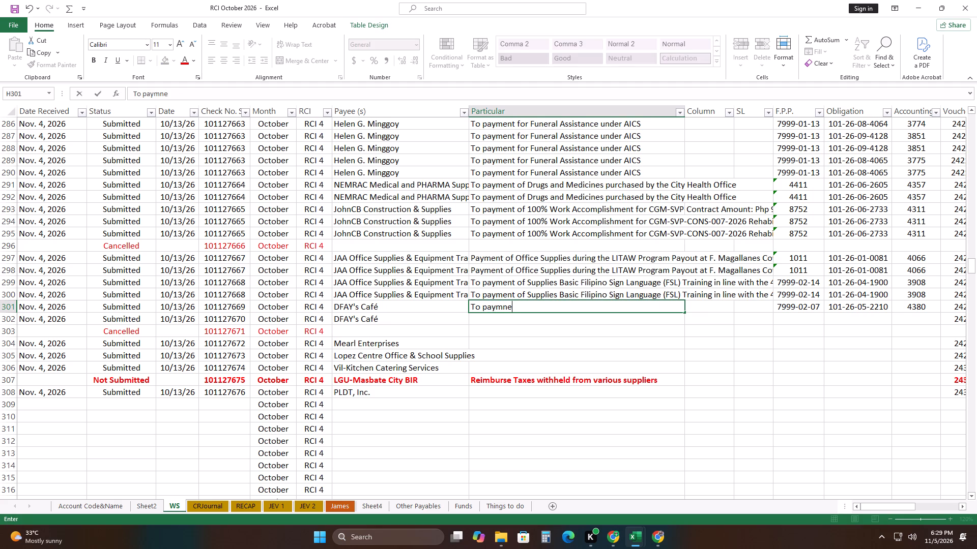
{"action": "key", "text": "BackSpace"}
{"action": "key", "text": "BackSpace"}
{"action": "type", "text": "ent"}
{"action": "key", "text": "space"}
{"action": "type", "text": "of Mel"}
{"action": "key", "text": "BackSpace"}
{"action": "type", "text": "als"}
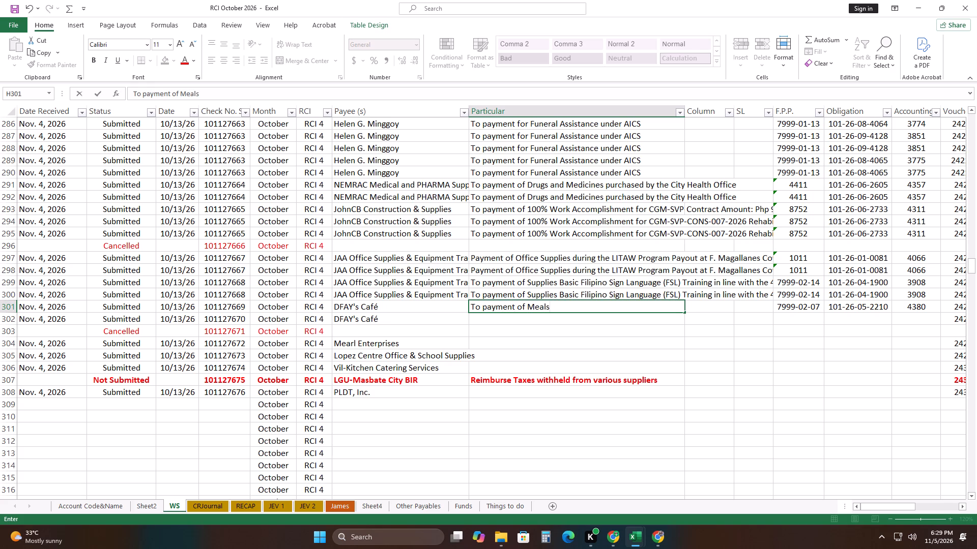
{"action": "key", "text": "space"}
{"action": "type", "text": "for trhe"}
{"action": "key", "text": "space"}
{"action": "key", "text": "BackSpace"}
{"action": "key", "text": "BackSpace"}
{"action": "key", "text": "BackSpace"}
{"action": "key", "text": "BackSpace"}
{"action": "key", "text": "BackSpace"}
{"action": "type", "text": "the Orientation"}
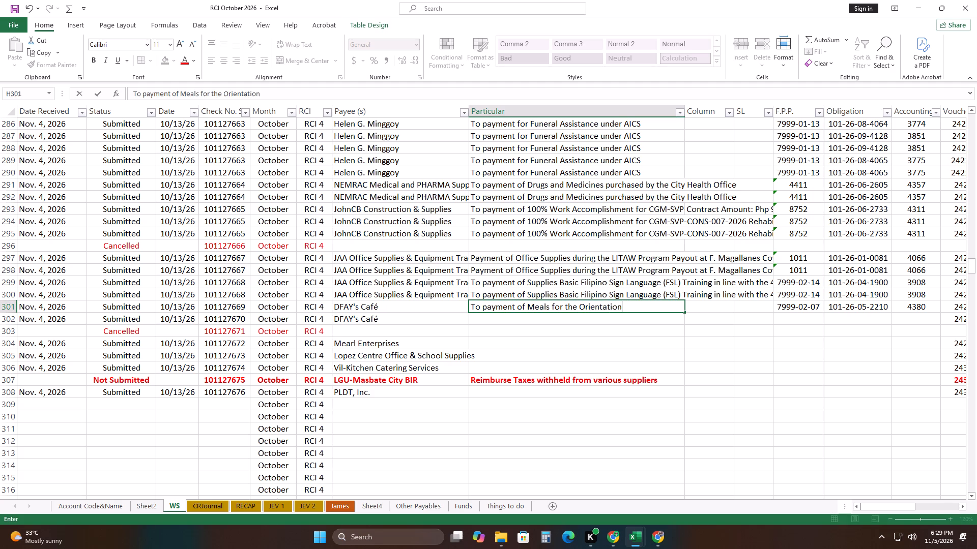
{"action": "key", "text": "space"}
{"action": "type", "text": "on the"}
{"action": "key", "text": "space"}
{"action": "type", "text": "Social Pension"}
{"action": "key", "text": "space"}
{"action": "key", "text": "shift+parenleft"}
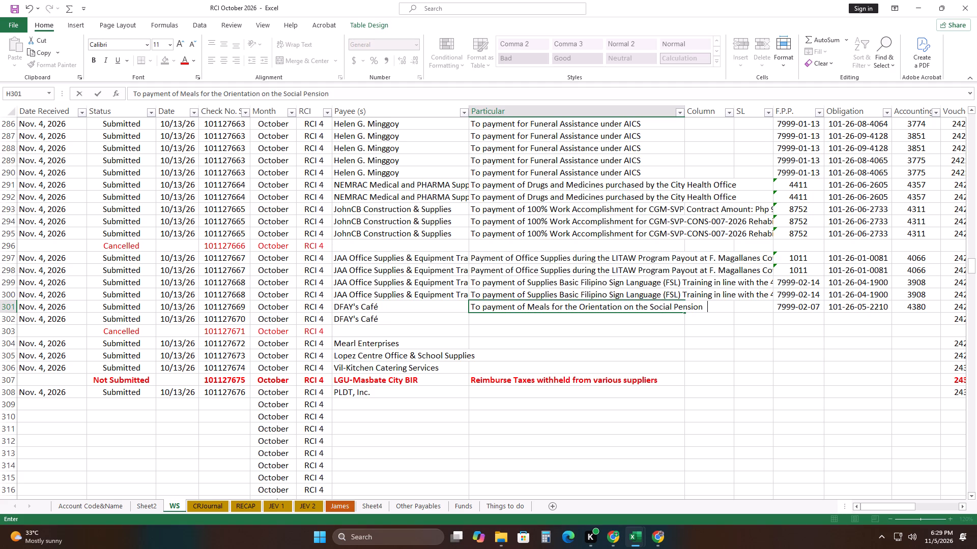
{"action": "type", "text": "July"}
{"action": "key", "text": "space"}
{"action": "type", "text": "16"}
{"action": "type", "text": ","}
{"action": "key", "text": "space"}
{"action": "type", "text": "2026)"}
{"action": "key", "text": "space"}
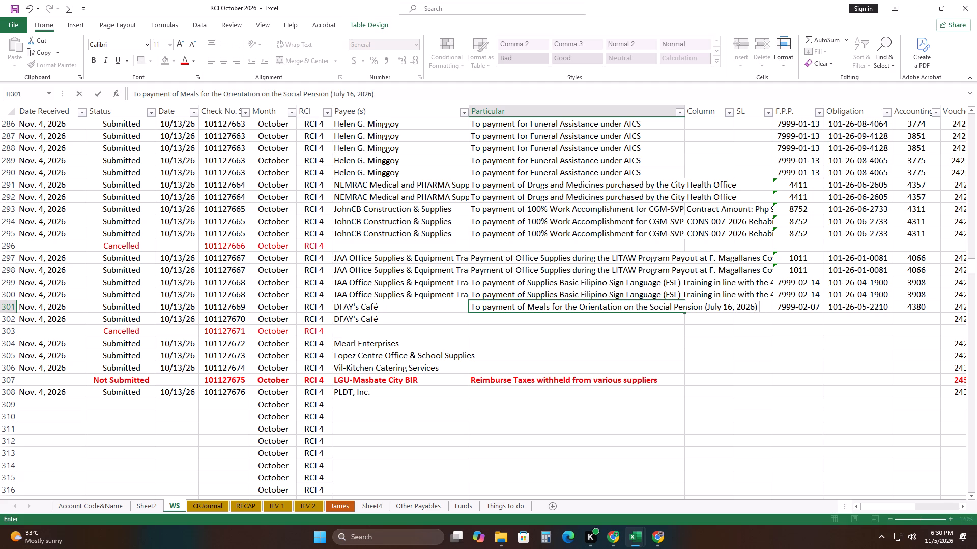
Insert a blank row above row 302, between the two DFAY's Café checks.
{"action": "left_click", "coordinate": [9, 320]}
{"action": "right_click", "coordinate": [13, 319]}
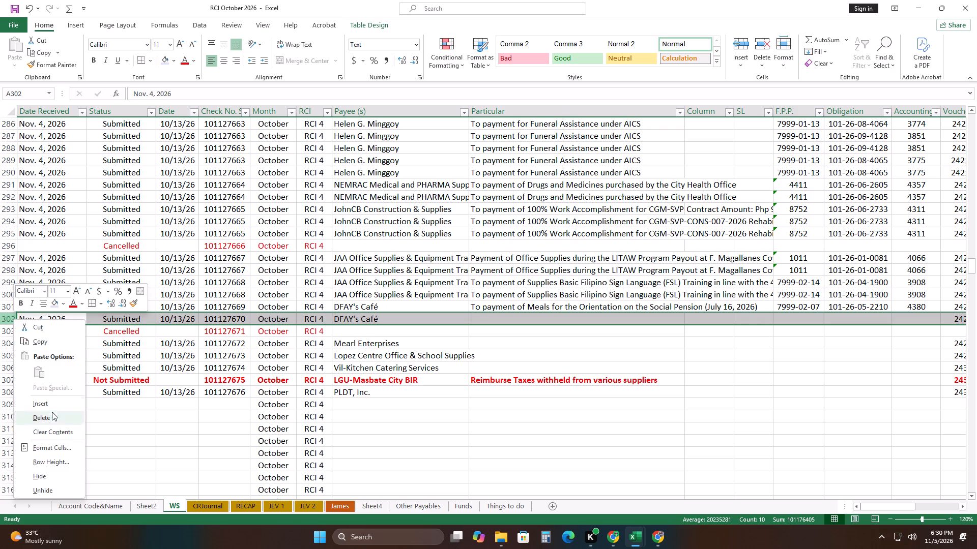
{"action": "left_click", "coordinate": [52, 404]}
{"action": "left_click", "coordinate": [326, 378]}
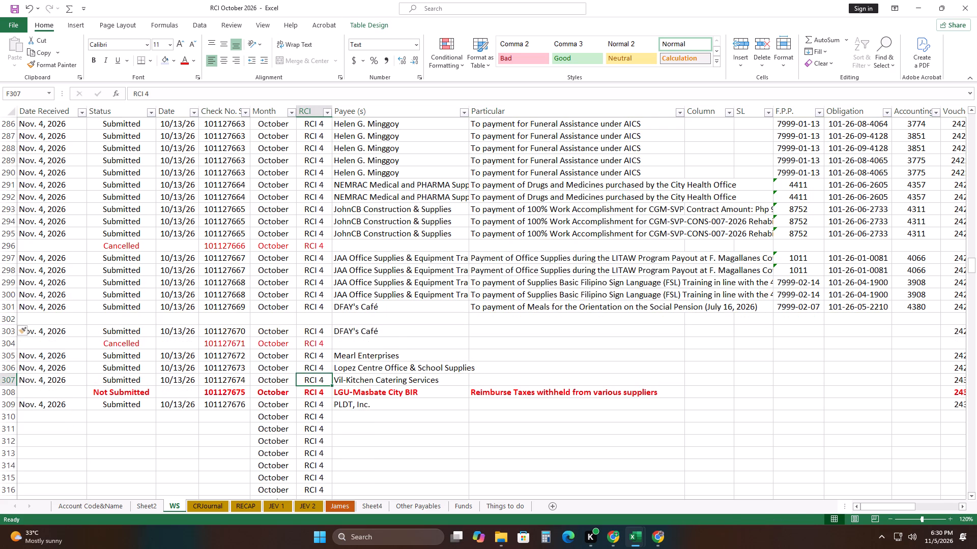
Copy row 301's details from Date Received through Obligation into row 302 as exact copies, not a series.
{"action": "left_click_drag", "start_coordinate": [66, 308], "coordinate": [885, 307]}
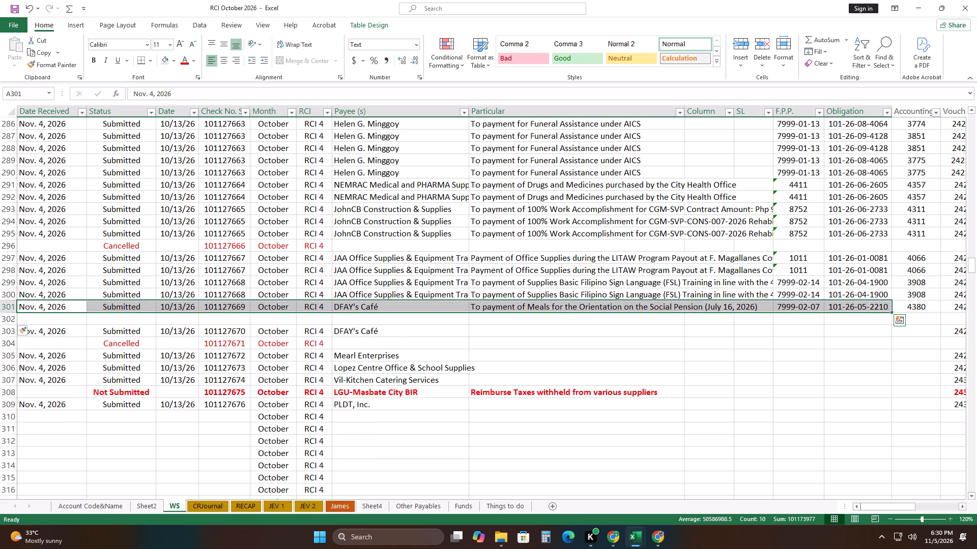
{"action": "left_click_drag", "start_coordinate": [890, 311], "coordinate": [894, 322]}
{"action": "left_click", "coordinate": [897, 329]}
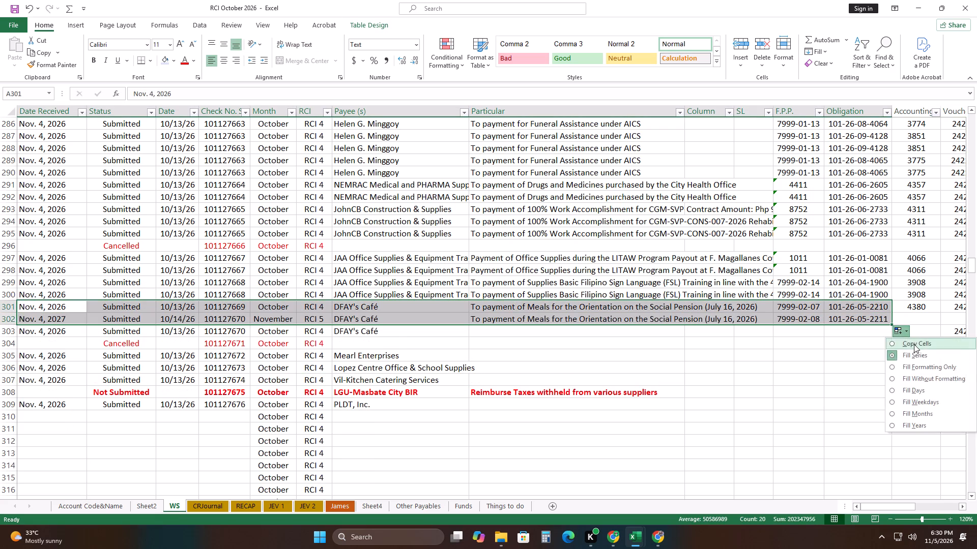
{"action": "left_click", "coordinate": [914, 344]}
{"action": "left_click_drag", "start_coordinate": [855, 359], "coordinate": [856, 364]}
Copy accounting number 4380 and voucher number 2426 from row 301 into row 302 as exact copies.
{"action": "left_click_drag", "start_coordinate": [875, 504], "coordinate": [876, 503]}
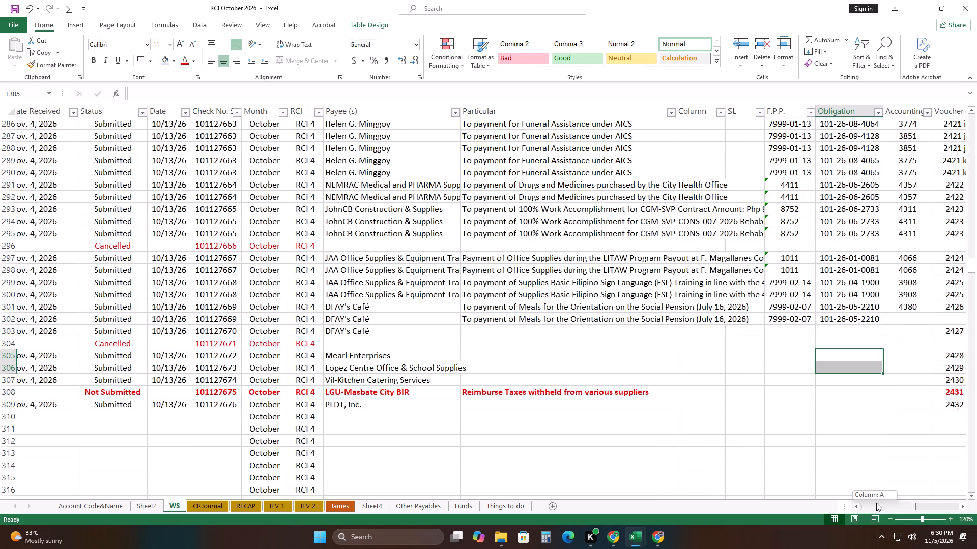
{"action": "left_click_drag", "start_coordinate": [876, 503], "coordinate": [906, 481]}
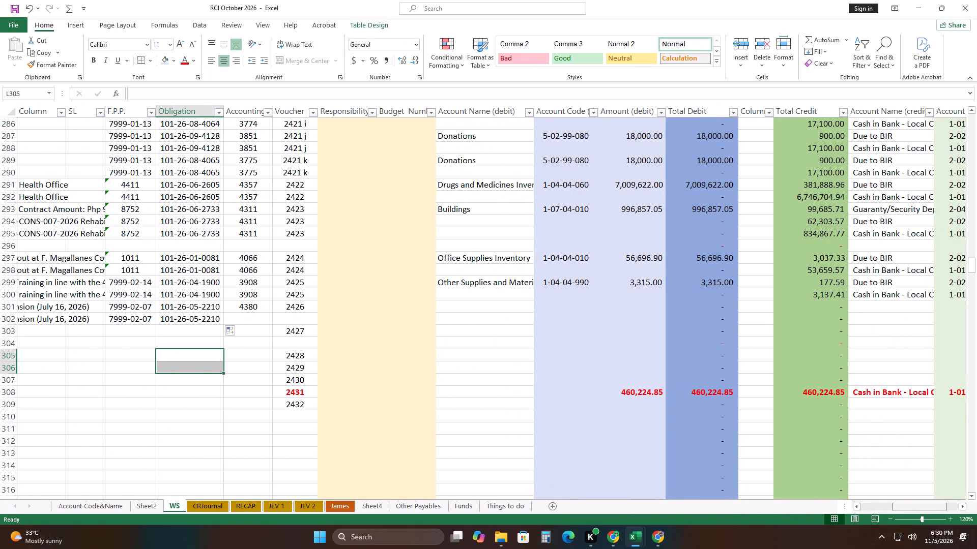
{"action": "left_click_drag", "start_coordinate": [242, 308], "coordinate": [285, 305]}
{"action": "left_click_drag", "start_coordinate": [319, 313], "coordinate": [320, 322]}
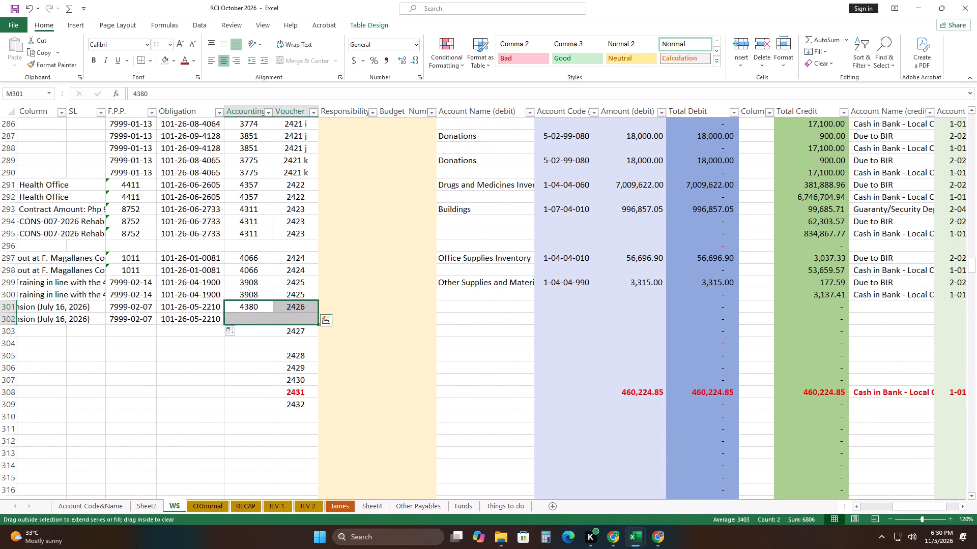
{"action": "left_click", "coordinate": [324, 333]}
{"action": "left_click", "coordinate": [348, 341]}
{"action": "left_click", "coordinate": [267, 339]}
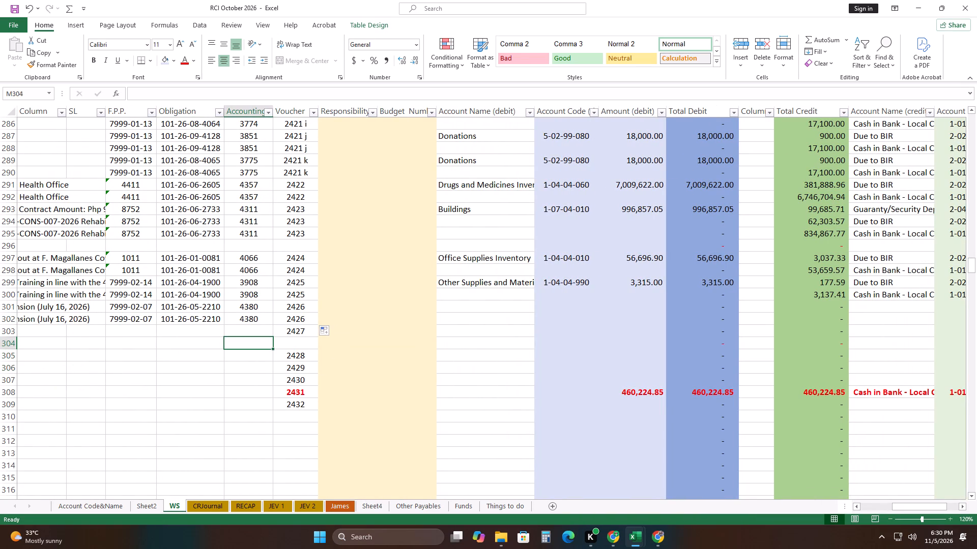
Review rows 301–302 of the WS sheet across all columns, from payee and particulars to the debit and credit entries.
{"action": "left_click_drag", "start_coordinate": [909, 505], "coordinate": [882, 505]}
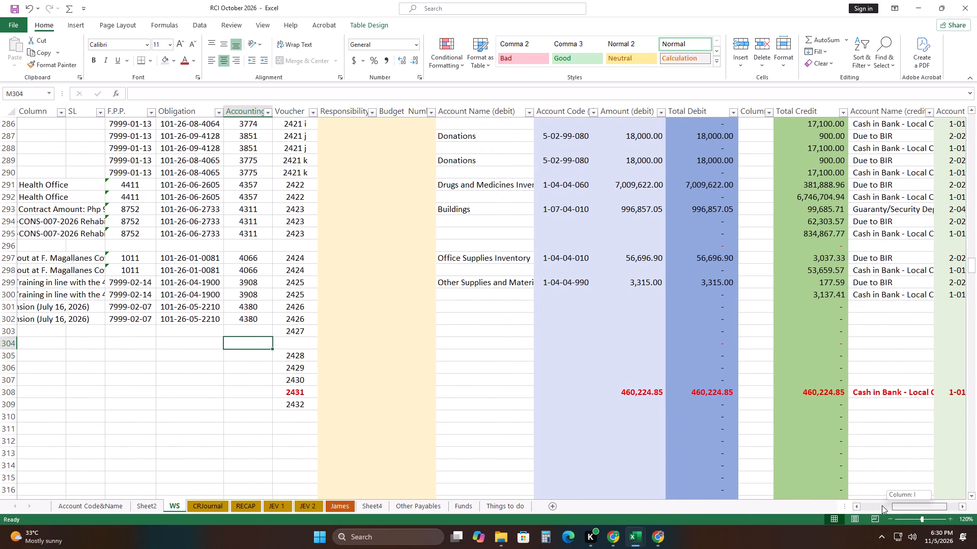
{"action": "left_click_drag", "start_coordinate": [882, 505], "coordinate": [828, 508]}
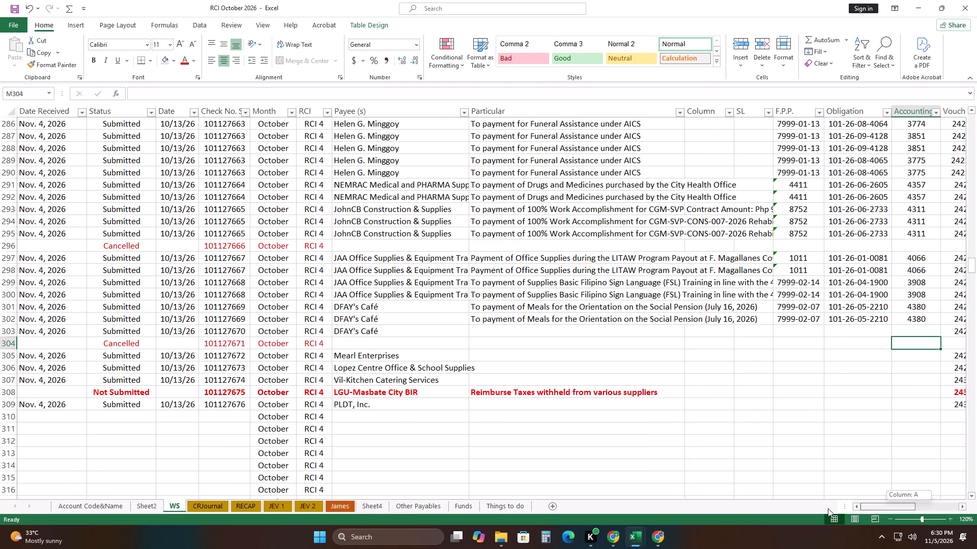
{"action": "left_click_drag", "start_coordinate": [828, 508], "coordinate": [881, 490]}
{"action": "left_click_drag", "start_coordinate": [881, 490], "coordinate": [873, 493]}
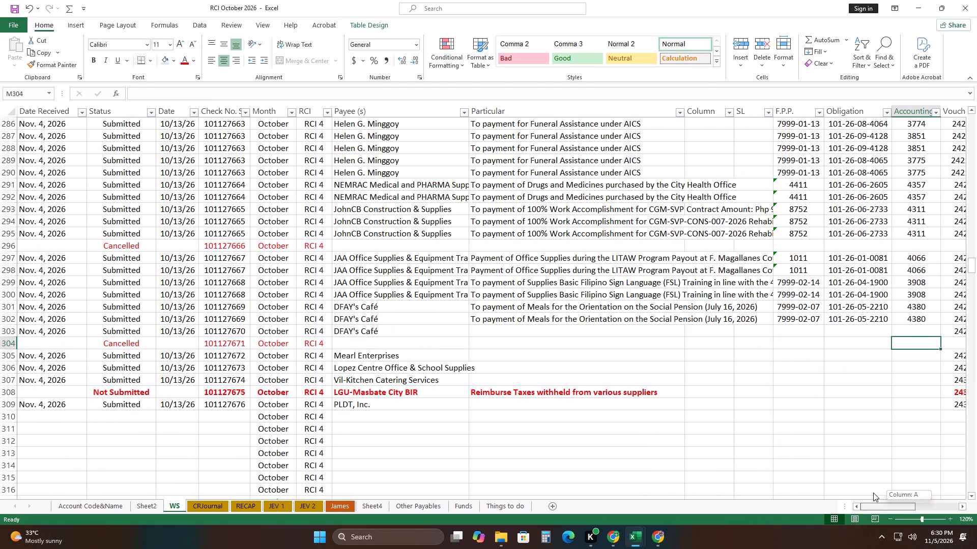
{"action": "left_click_drag", "start_coordinate": [873, 493], "coordinate": [905, 486]}
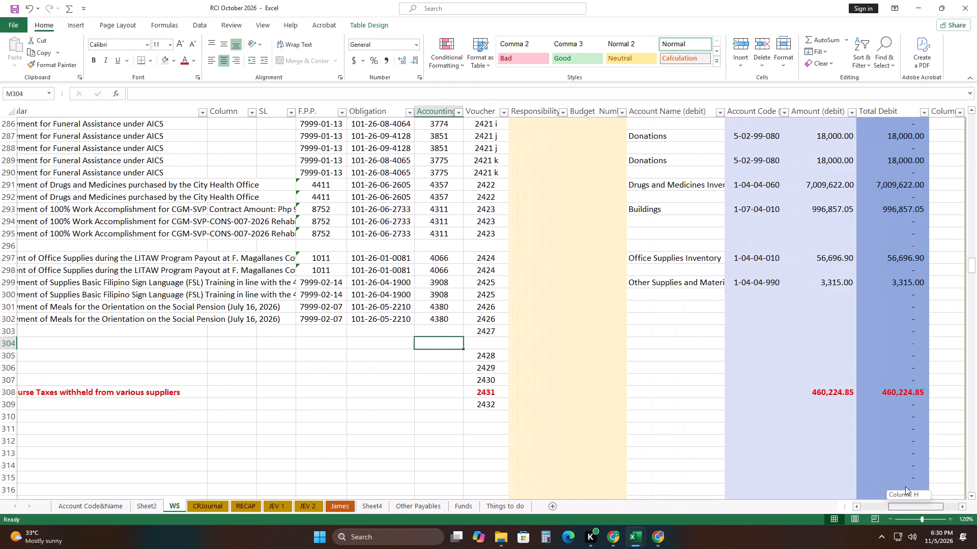
{"action": "left_click_drag", "start_coordinate": [905, 486], "coordinate": [915, 481]}
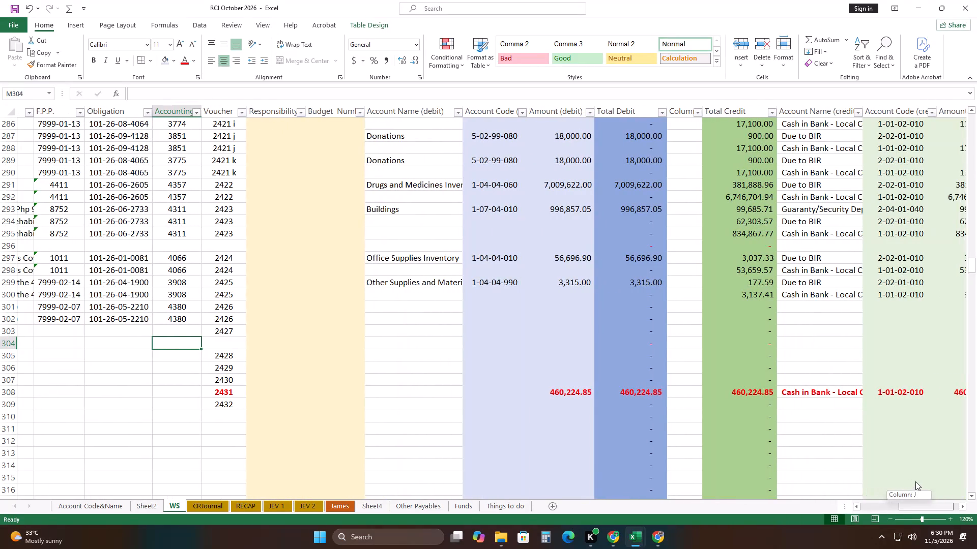
{"action": "left_click_drag", "start_coordinate": [915, 481], "coordinate": [924, 475]}
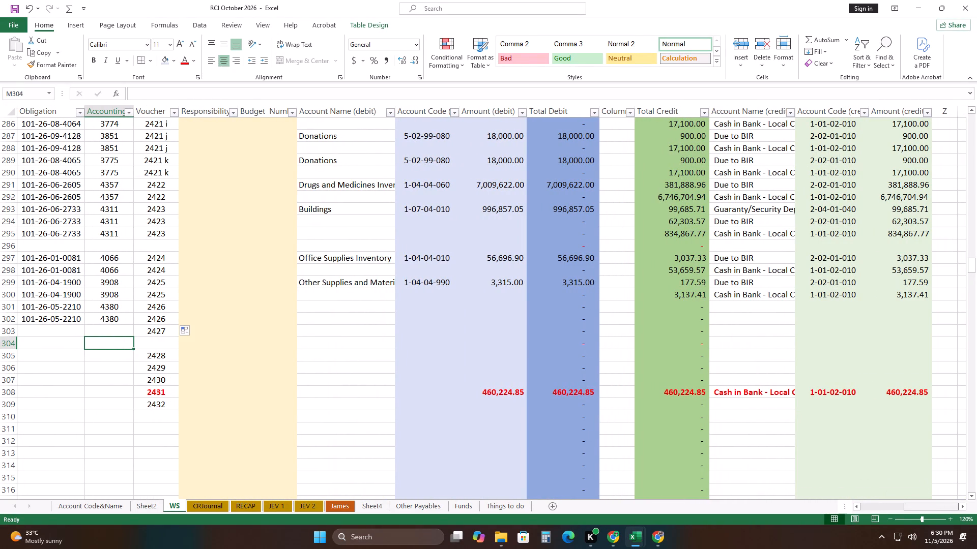
{"action": "left_click_drag", "start_coordinate": [13, 306], "coordinate": [13, 316]}
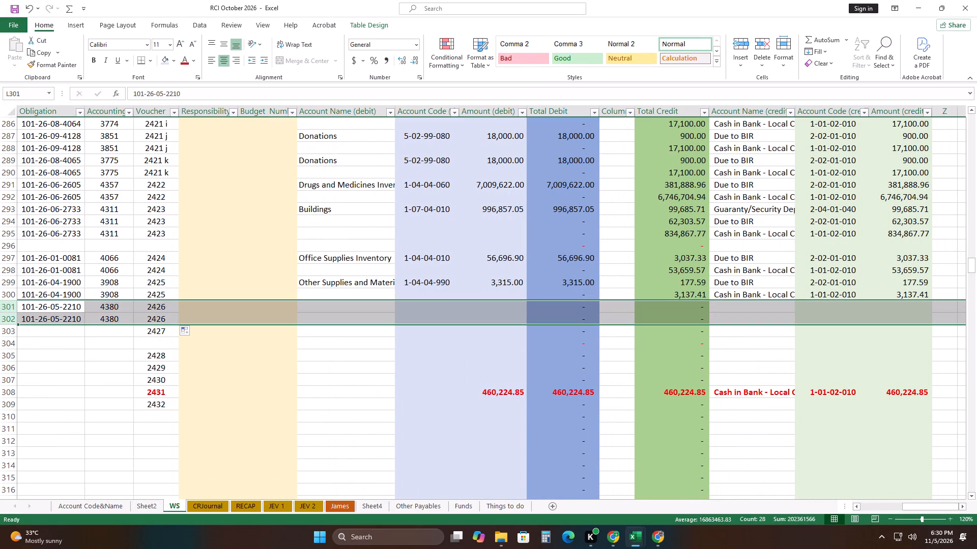
{"action": "left_click_drag", "start_coordinate": [930, 507], "coordinate": [883, 509]}
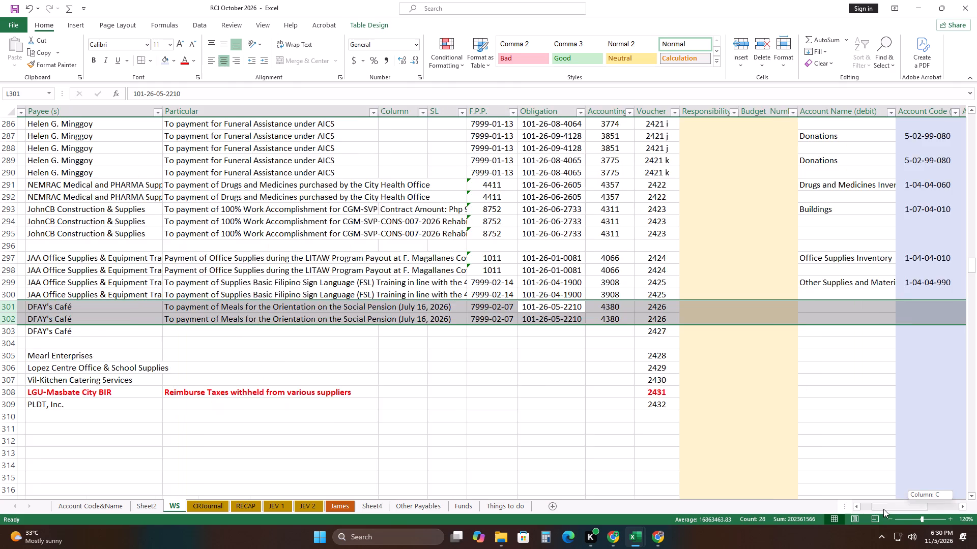
{"action": "left_click_drag", "start_coordinate": [883, 509], "coordinate": [976, 486]}
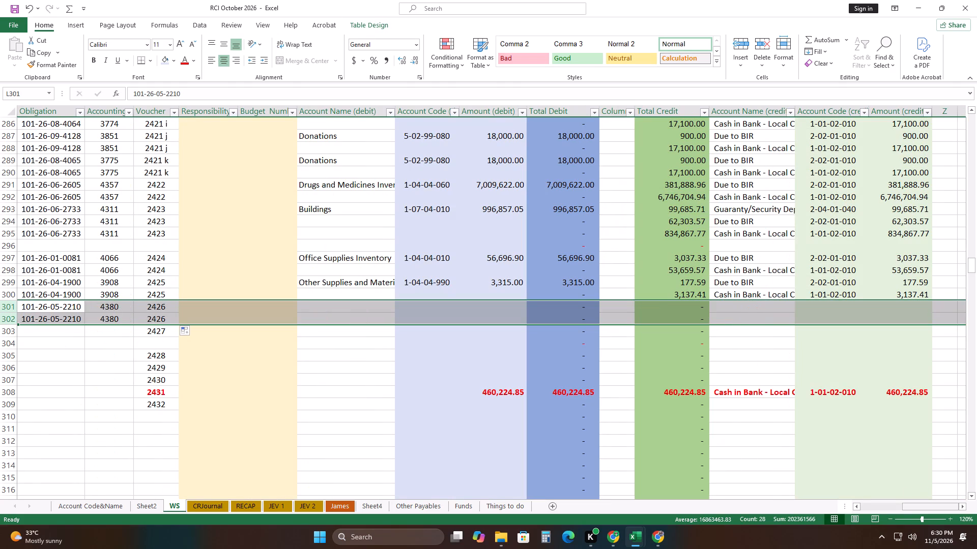
Copy Representation Expenses with code 5-02-99-030 from the Account Code&Name sheet into row 301's debit account name and code on WS.
{"action": "left_click", "coordinate": [102, 506]}
{"action": "left_click_drag", "start_coordinate": [878, 505], "coordinate": [880, 505]}
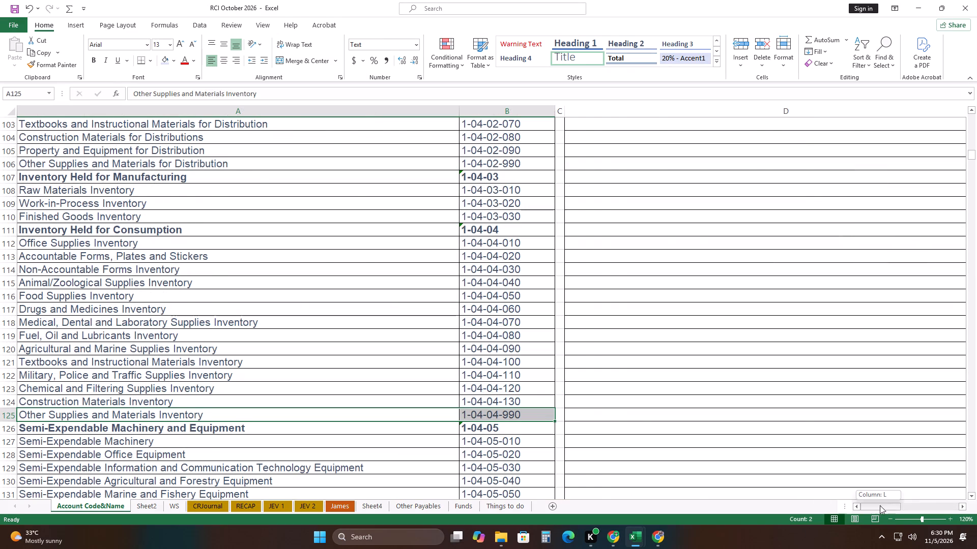
{"action": "left_click_drag", "start_coordinate": [880, 505], "coordinate": [976, 497]}
{"action": "scroll", "coordinate": [384, 363], "scroll_direction": "up", "scroll_amount": 3}
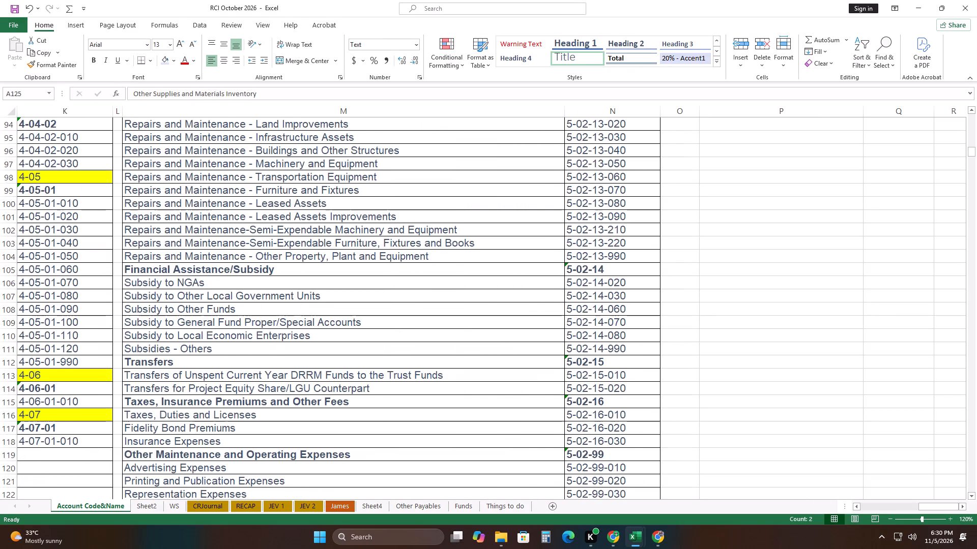
{"action": "scroll", "coordinate": [385, 362], "scroll_direction": "down", "scroll_amount": 2}
{"action": "scroll", "coordinate": [388, 403], "scroll_direction": "down", "scroll_amount": 3}
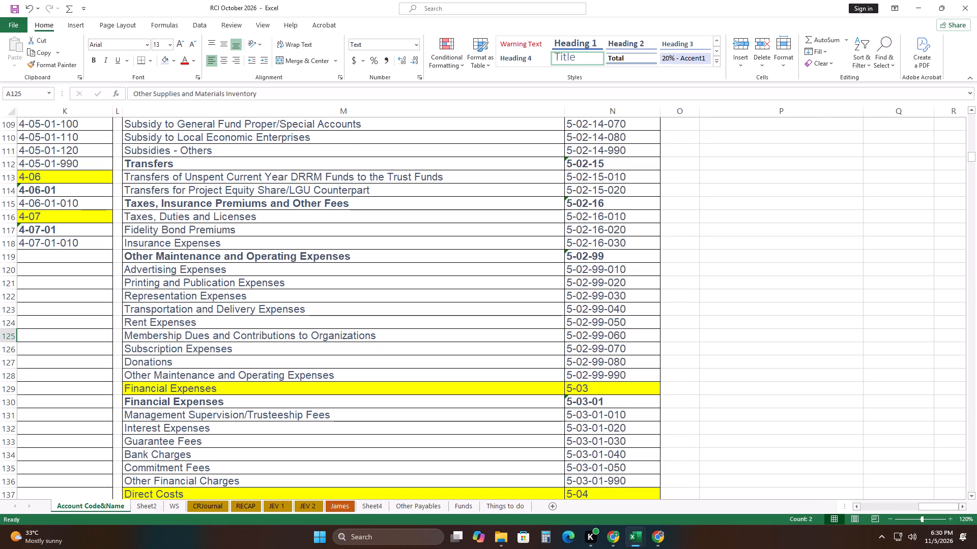
{"action": "left_click_drag", "start_coordinate": [471, 297], "coordinate": [600, 304]}
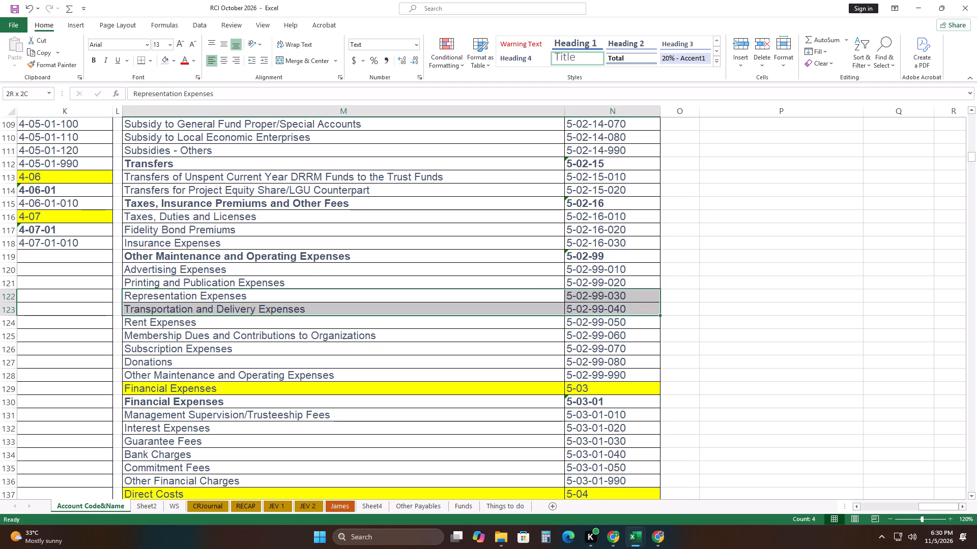
{"action": "left_click_drag", "start_coordinate": [540, 298], "coordinate": [580, 297]}
{"action": "right_click", "coordinate": [580, 297]}
{"action": "left_click", "coordinate": [612, 33]}
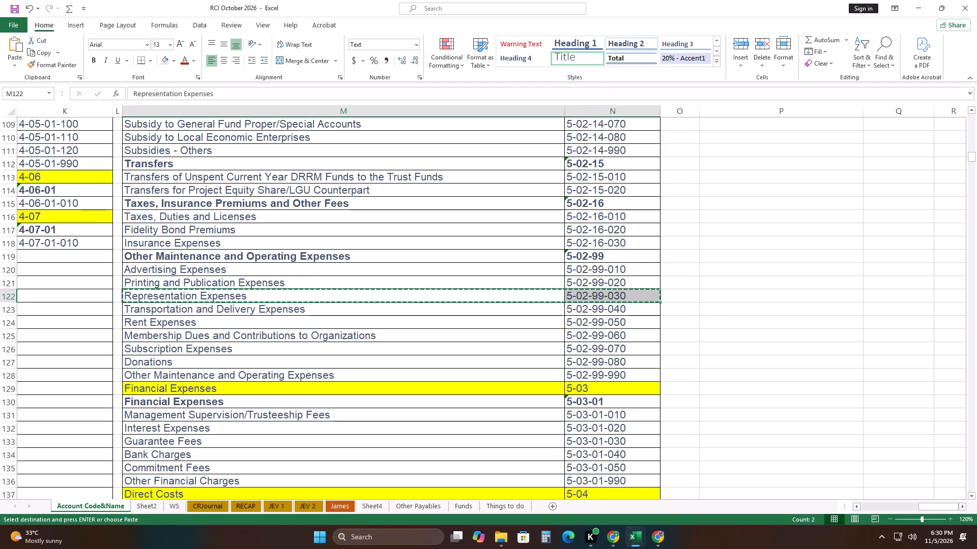
{"action": "left_click", "coordinate": [172, 510]}
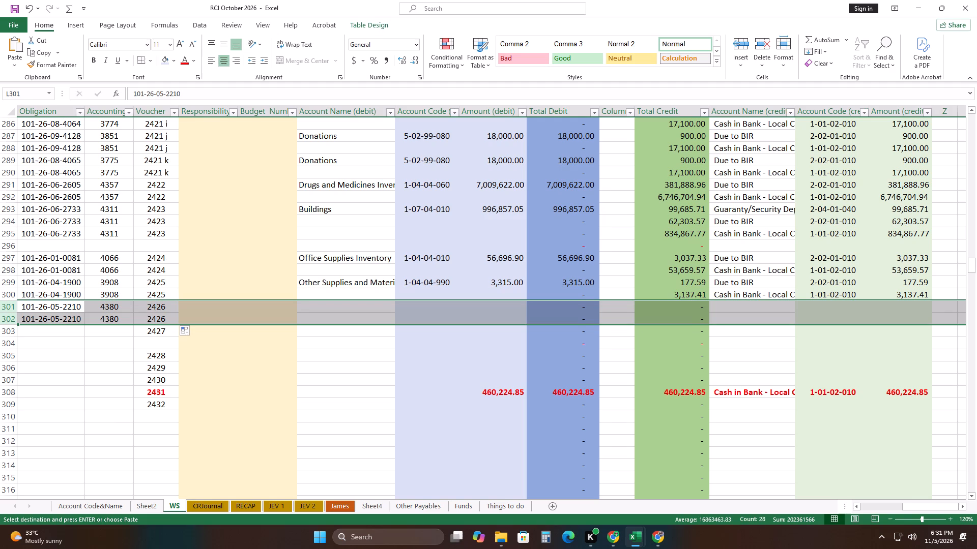
{"action": "left_click", "coordinate": [319, 307]}
{"action": "right_click", "coordinate": [319, 307]}
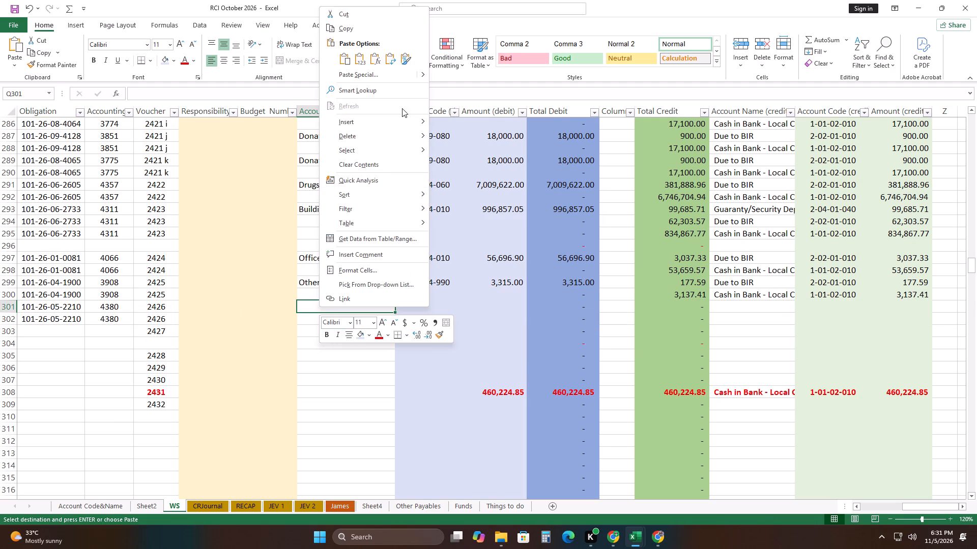
{"action": "left_click", "coordinate": [361, 62]}
Enter 59,850 as row 301's debit amount.
{"action": "left_click", "coordinate": [502, 307]}
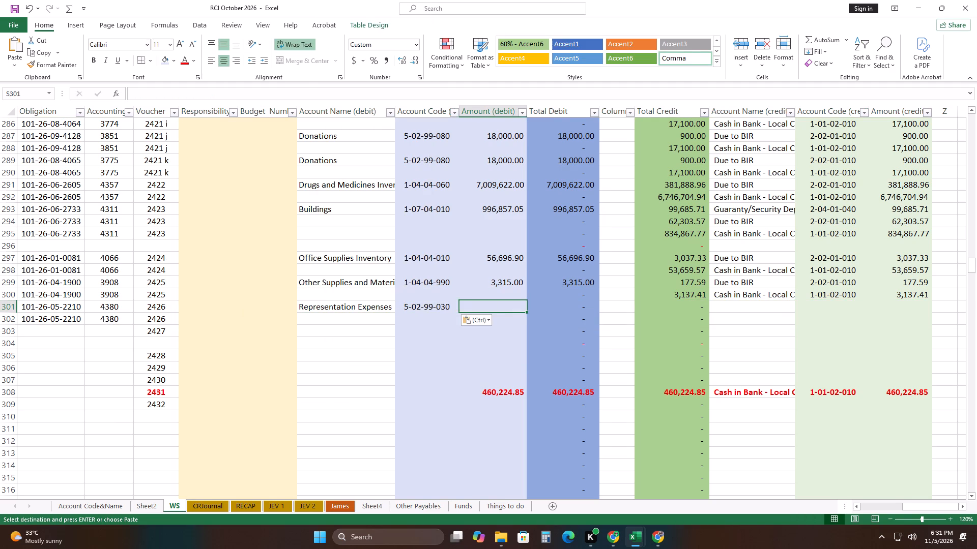
{"action": "type", "text": "59"}
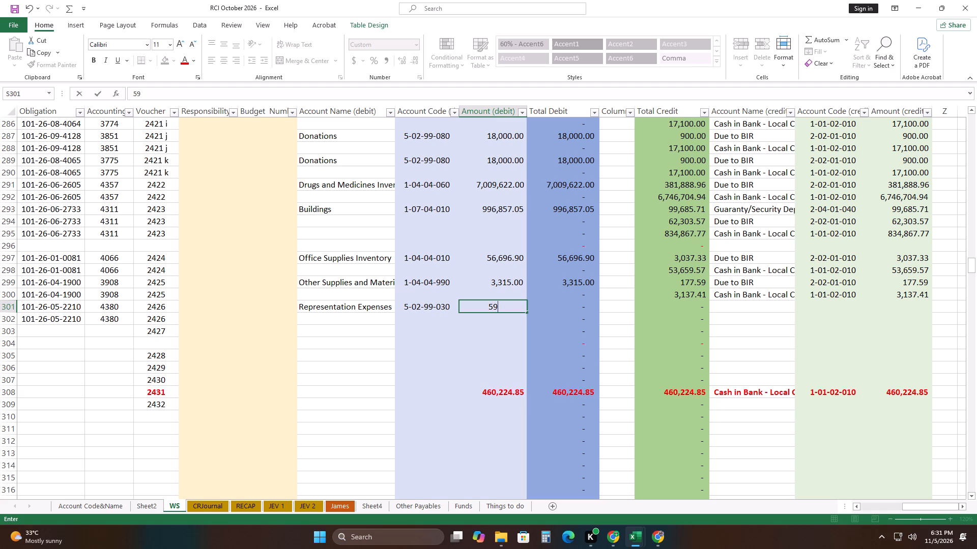
{"action": "type", "text": "850"}
{"action": "left_click_drag", "start_coordinate": [600, 355], "coordinate": [605, 352]}
Copy the Due to BIR and Cash in Bank credit account names and codes from rows 299–300 into rows 301–302.
{"action": "left_click_drag", "start_coordinate": [746, 288], "coordinate": [748, 291]}
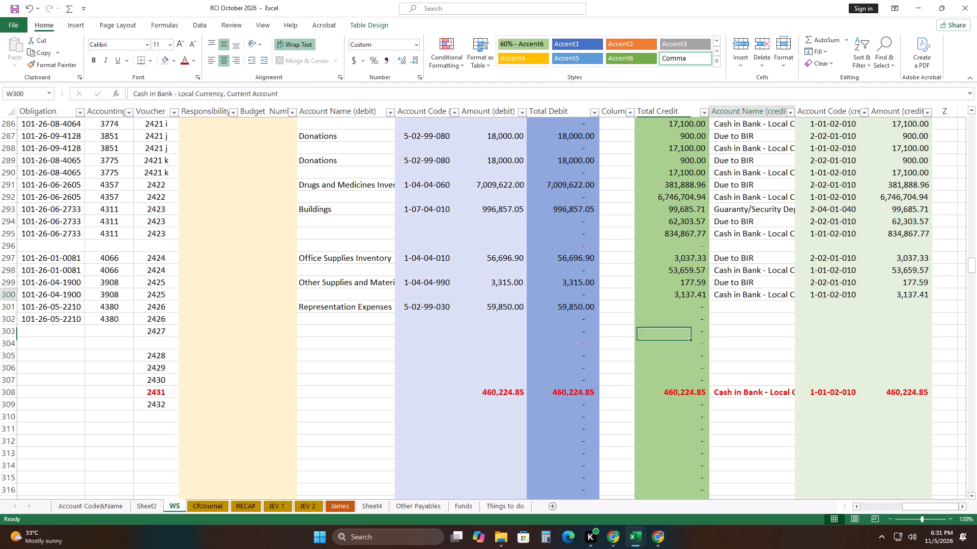
{"action": "left_click_drag", "start_coordinate": [748, 291], "coordinate": [804, 287]}
{"action": "left_click", "coordinate": [760, 330]}
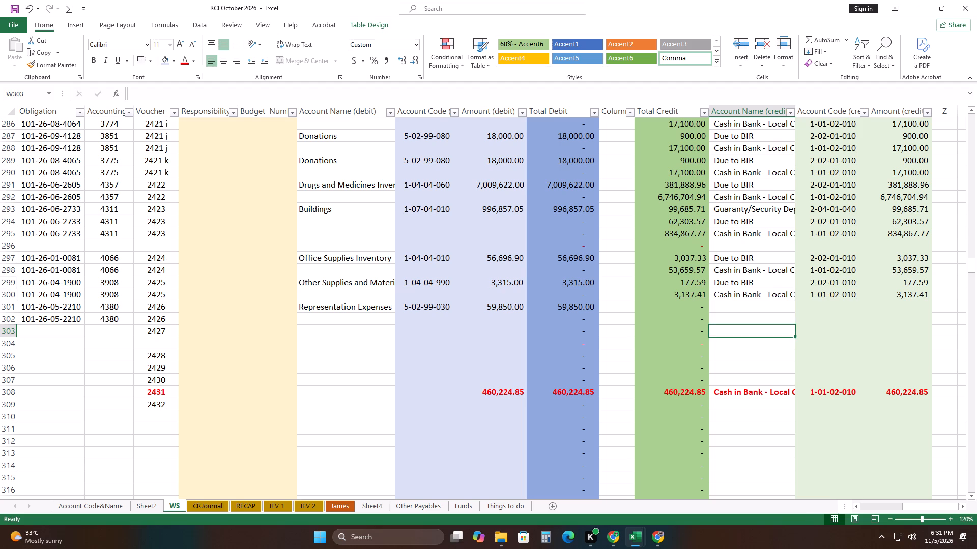
{"action": "left_click_drag", "start_coordinate": [747, 285], "coordinate": [818, 287]}
{"action": "left_click_drag", "start_coordinate": [761, 281], "coordinate": [815, 290]}
{"action": "right_click", "coordinate": [813, 290]}
{"action": "left_click", "coordinate": [851, 243]}
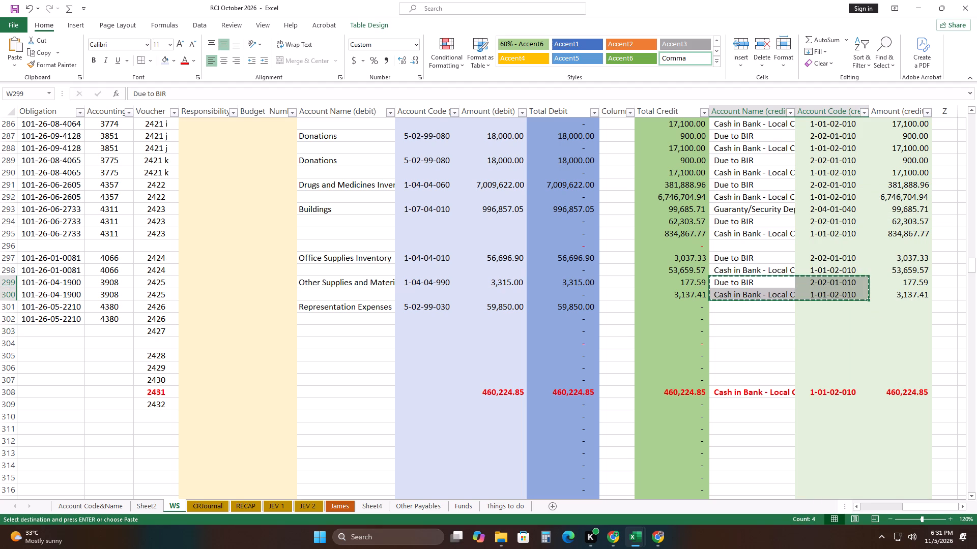
{"action": "left_click", "coordinate": [15, 308]}
{"action": "left_click", "coordinate": [737, 307]}
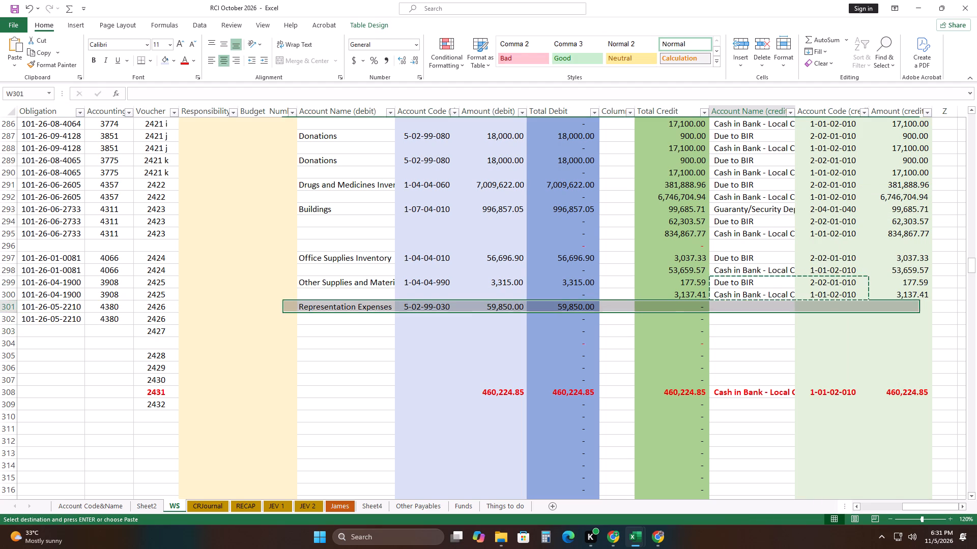
{"action": "right_click", "coordinate": [737, 307]}
{"action": "left_click", "coordinate": [780, 62]}
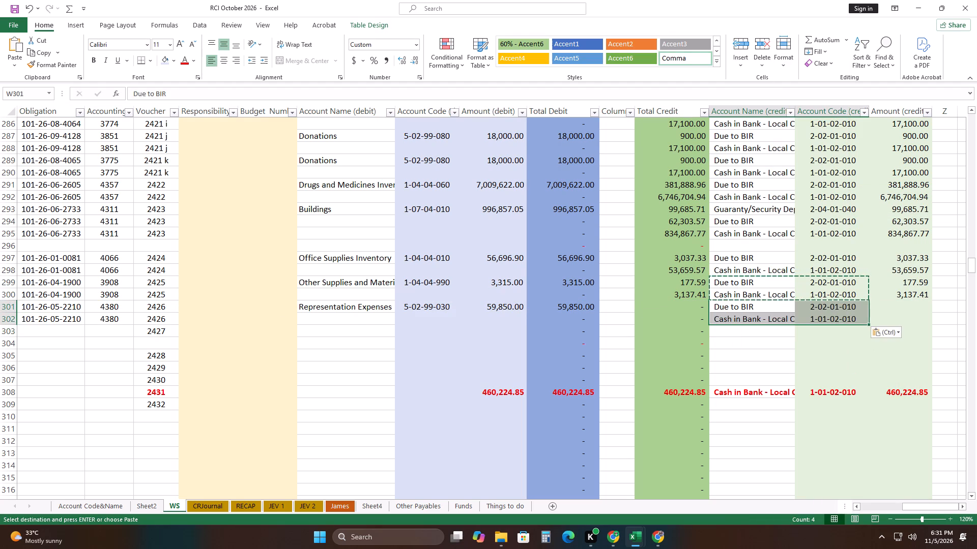
{"action": "left_click", "coordinate": [755, 341]}
Enter credit amounts of 3,740.63 for Due to BIR in row 301 and 56,109.37 for Cash in Bank in row 302.
{"action": "left_click", "coordinate": [903, 304]}
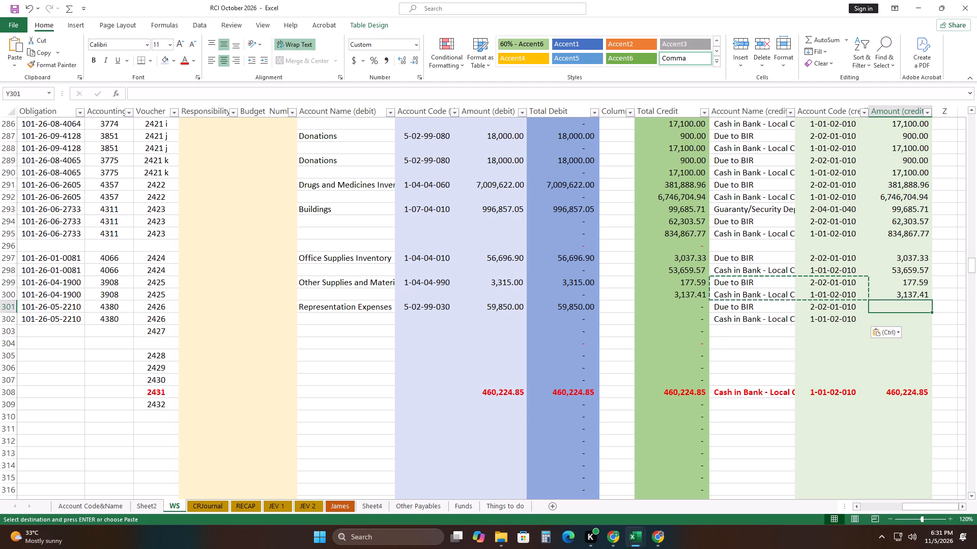
{"action": "key", "text": "3"}
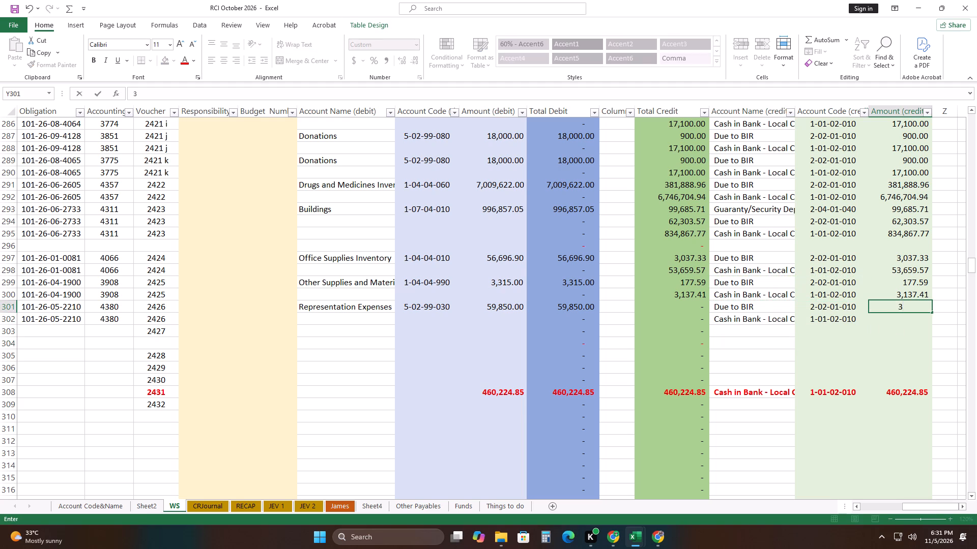
{"action": "type", "text": "74"}
{"action": "key", "text": "0"}
{"action": "type", "text": ".63"}
{"action": "key", "text": "Down"}
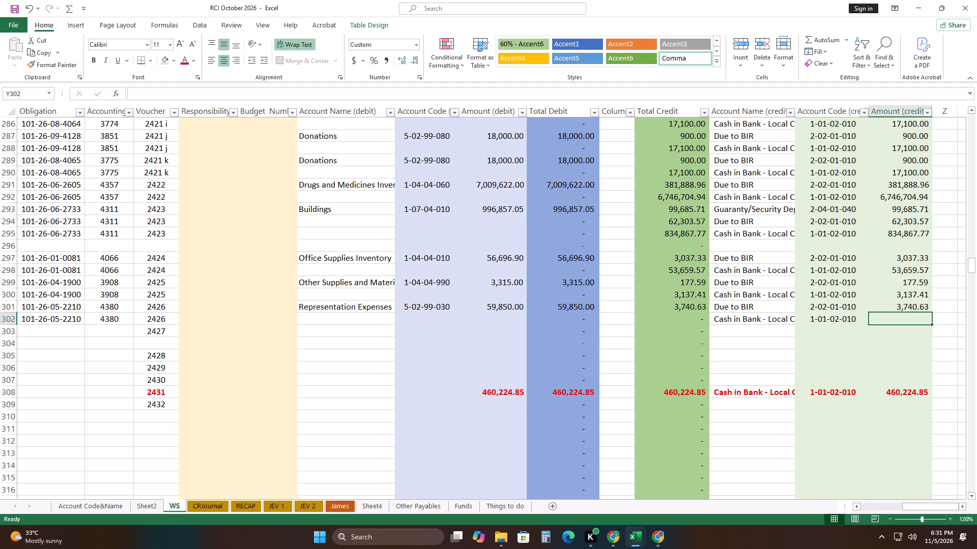
{"action": "type", "text": "56"}
{"action": "type", "text": "109"}
{"action": "type", "text": ".37"}
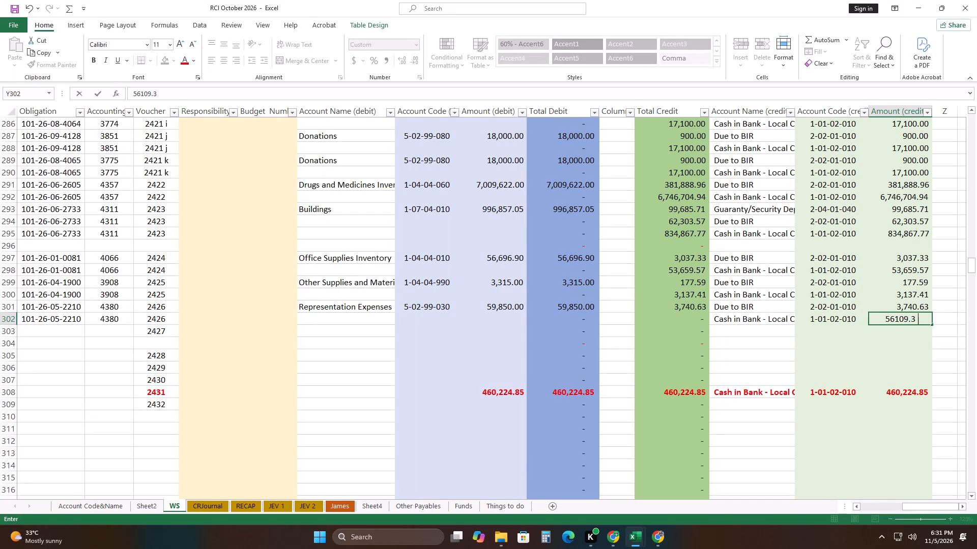
{"action": "left_click", "coordinate": [760, 364]}
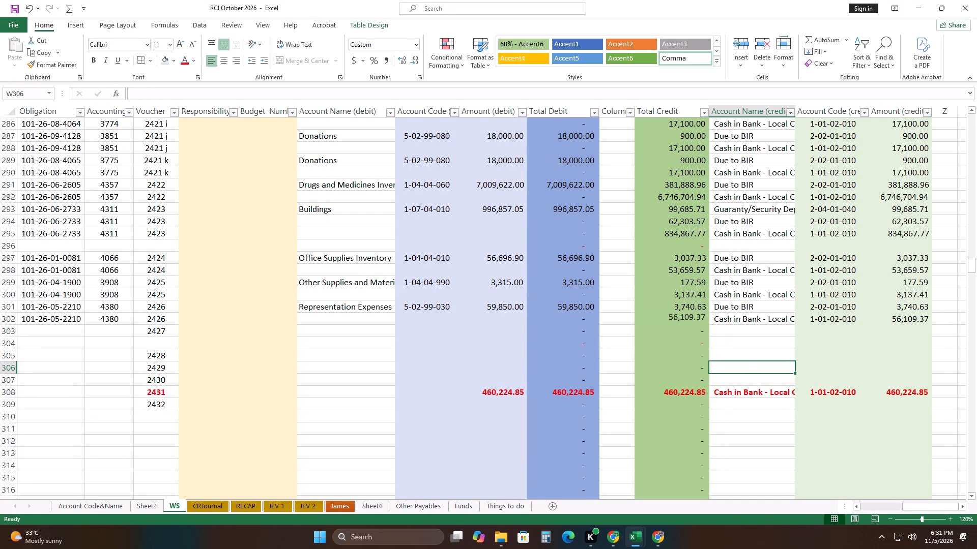
Copy the credit amounts of rows 301–302 into Sheet2 starting at cell J111, below the previous check's total.
{"action": "left_click_drag", "start_coordinate": [904, 308], "coordinate": [904, 316]}
{"action": "right_click", "coordinate": [903, 314]}
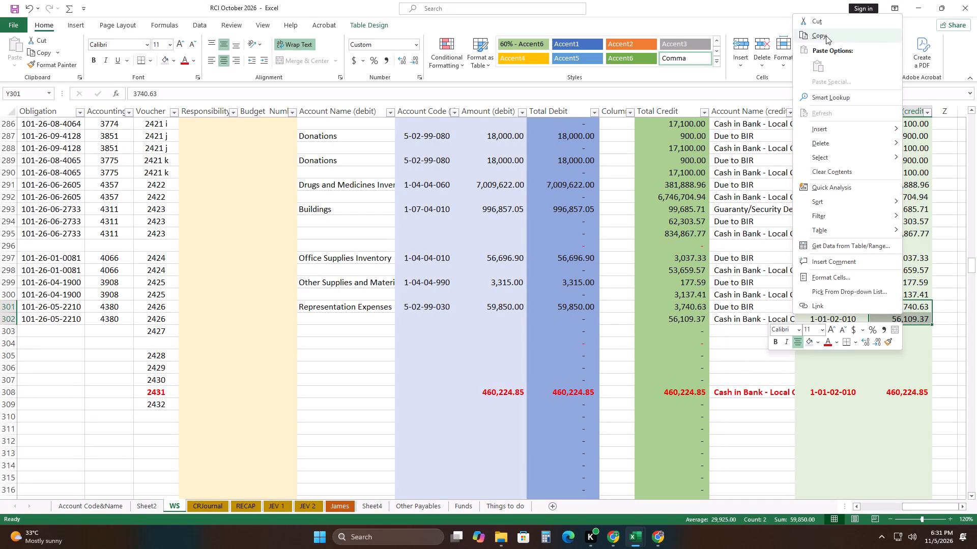
{"action": "left_click", "coordinate": [826, 34]}
{"action": "left_click", "coordinate": [145, 506]}
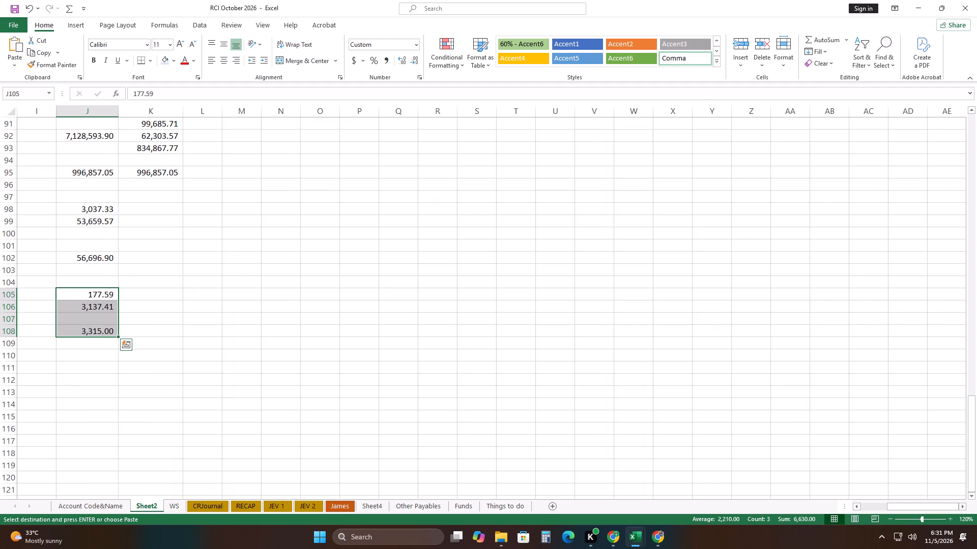
{"action": "scroll", "coordinate": [175, 316], "scroll_direction": "down", "scroll_amount": 3}
{"action": "right_click", "coordinate": [99, 262]}
{"action": "left_click", "coordinate": [144, 310]}
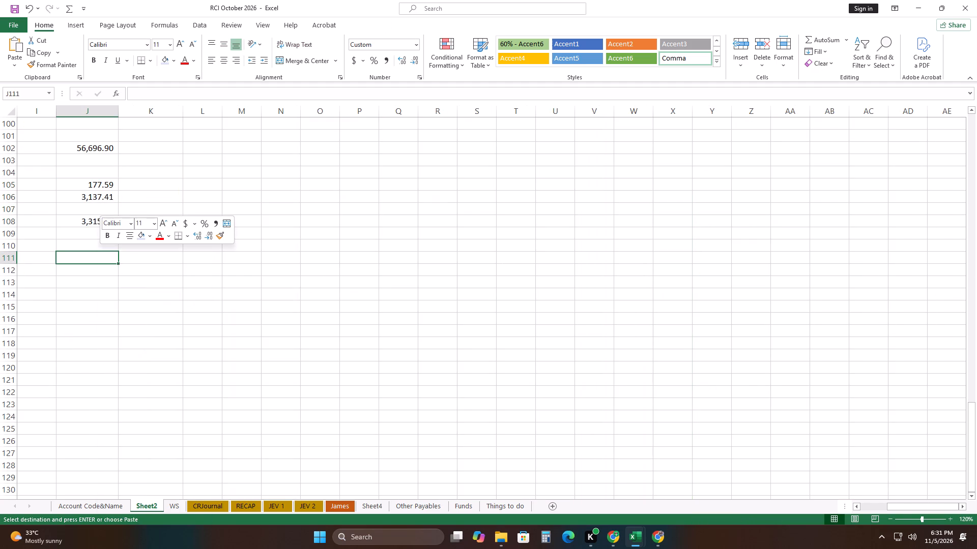
{"action": "left_click", "coordinate": [106, 322]}
Total the copied credit amounts on Sheet2 with AutoSum, placing the sum in cell J114.
{"action": "left_click_drag", "start_coordinate": [103, 258], "coordinate": [103, 297]}
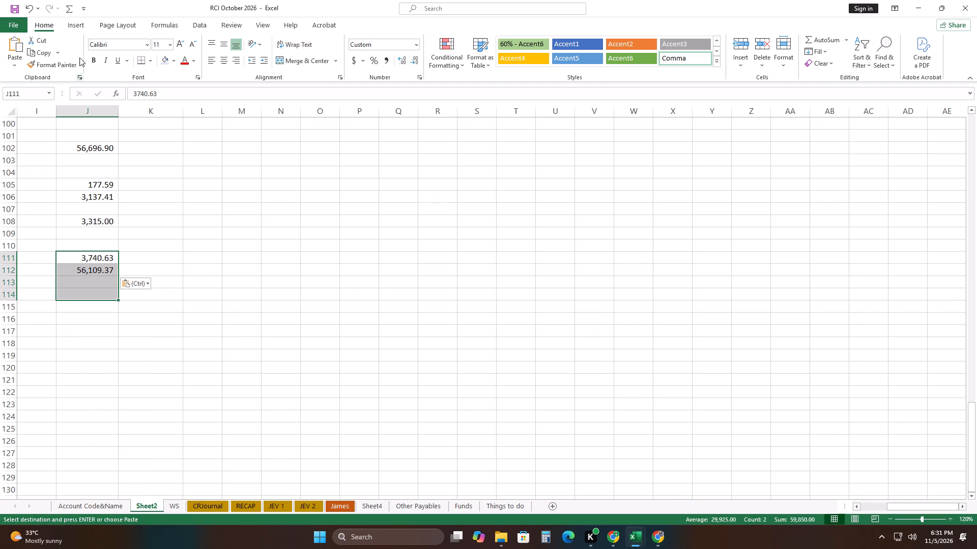
{"action": "left_click", "coordinate": [68, 10]}
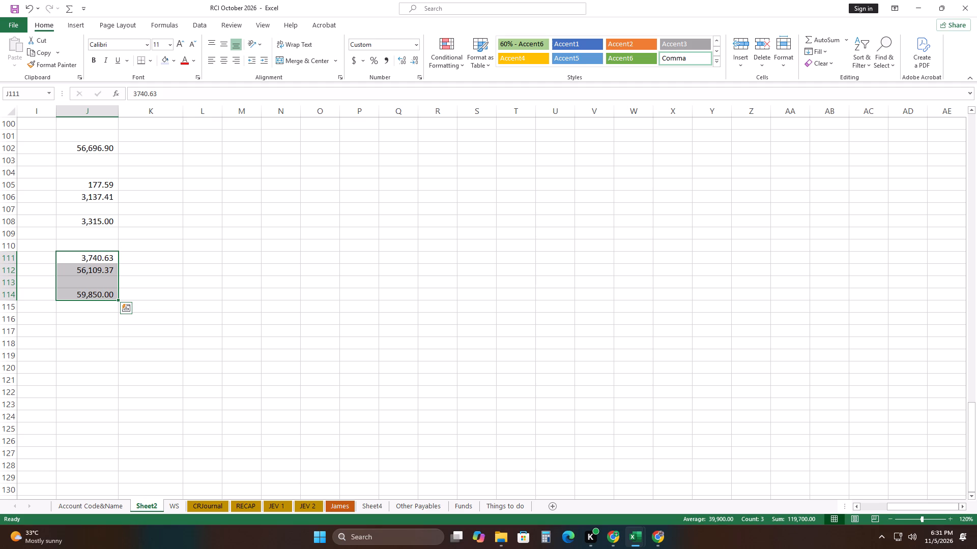
On the WS sheet, insert a blank row between row 303 and the cancelled check in row 304.
{"action": "left_click", "coordinate": [177, 504]}
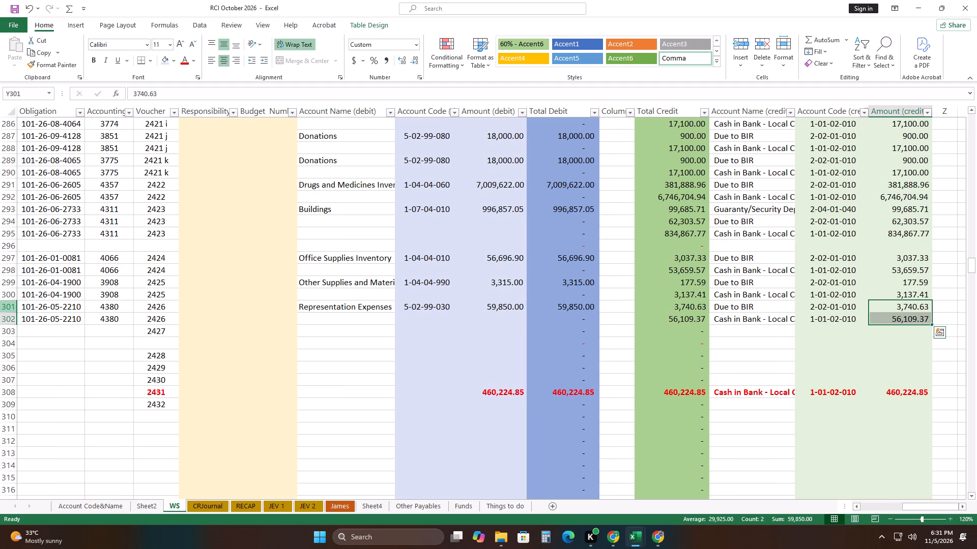
{"action": "left_click_drag", "start_coordinate": [10, 305], "coordinate": [10, 316]}
{"action": "left_click_drag", "start_coordinate": [940, 504], "coordinate": [635, 490]}
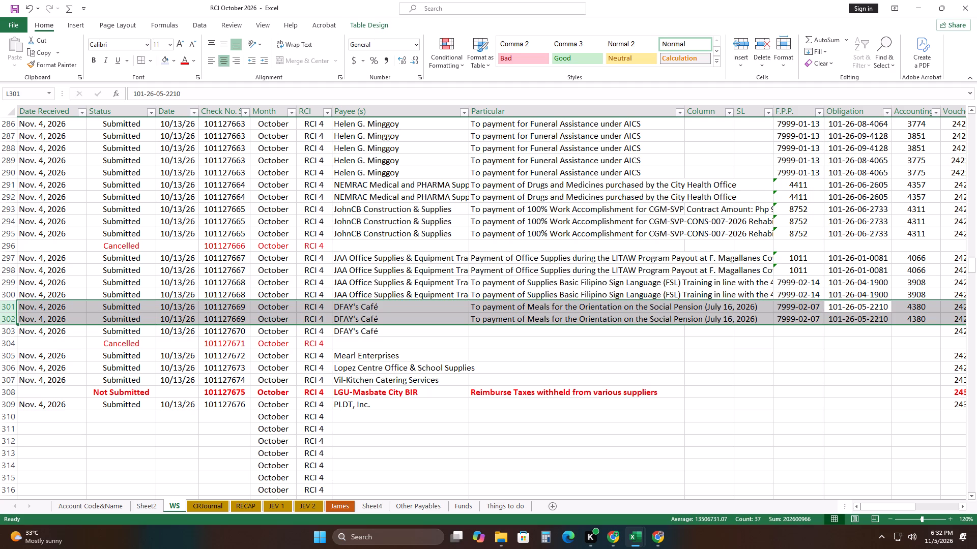
{"action": "scroll", "coordinate": [327, 352], "scroll_direction": "down", "scroll_amount": 1}
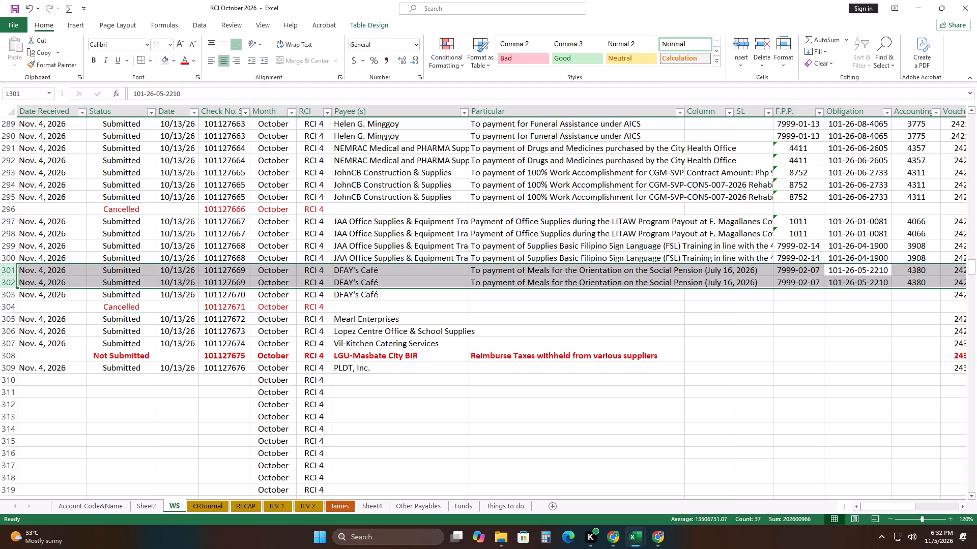
{"action": "left_click", "coordinate": [14, 303]}
{"action": "right_click", "coordinate": [14, 303]}
{"action": "left_click", "coordinate": [54, 390]}
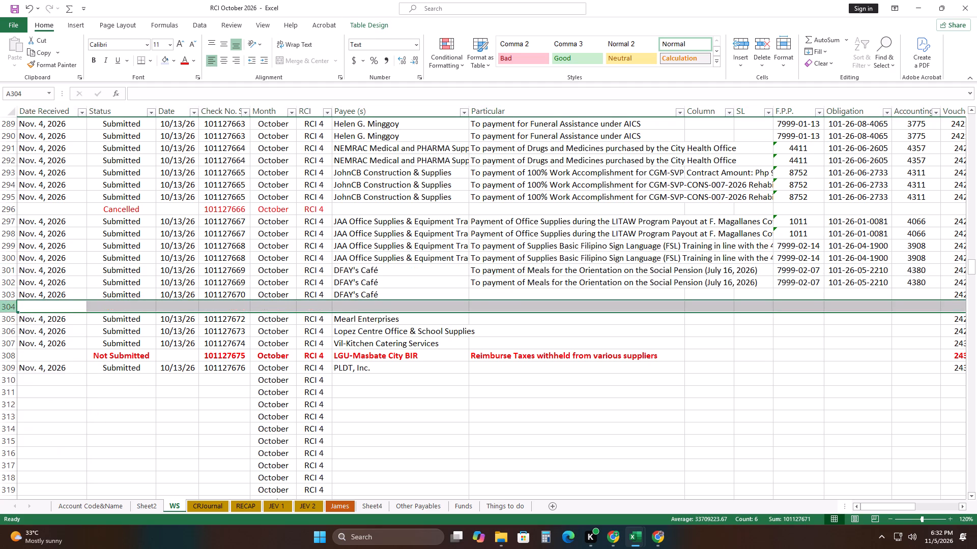
{"action": "left_click", "coordinate": [221, 387]}
Enter 4393 as the accounting number in row 303 for DFAY's Café.
{"action": "left_click", "coordinate": [13, 295]}
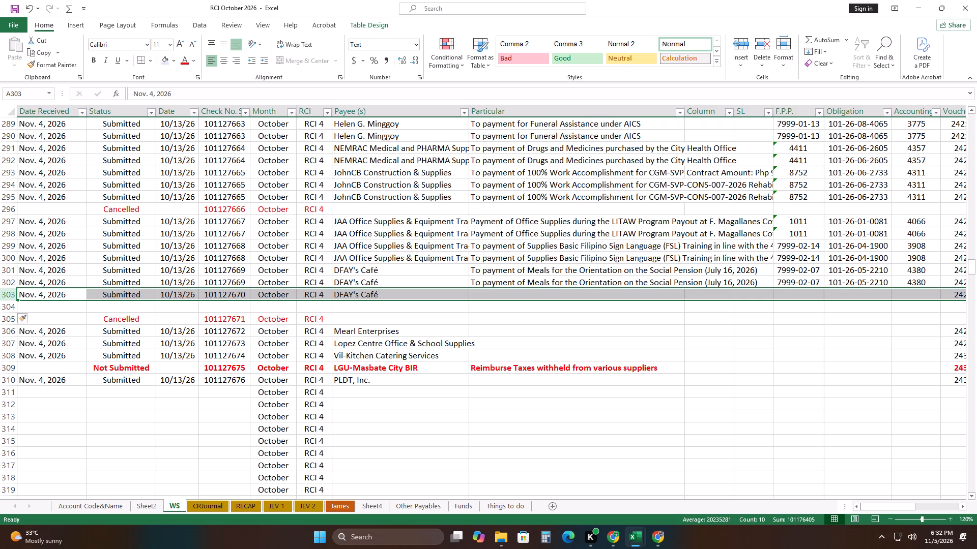
{"action": "left_click", "coordinate": [909, 293]}
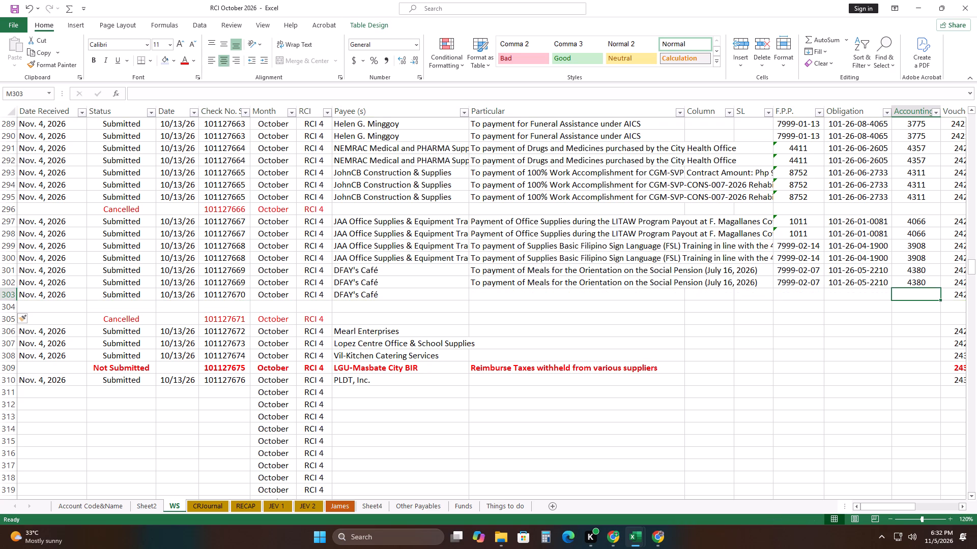
{"action": "key", "text": "4"}
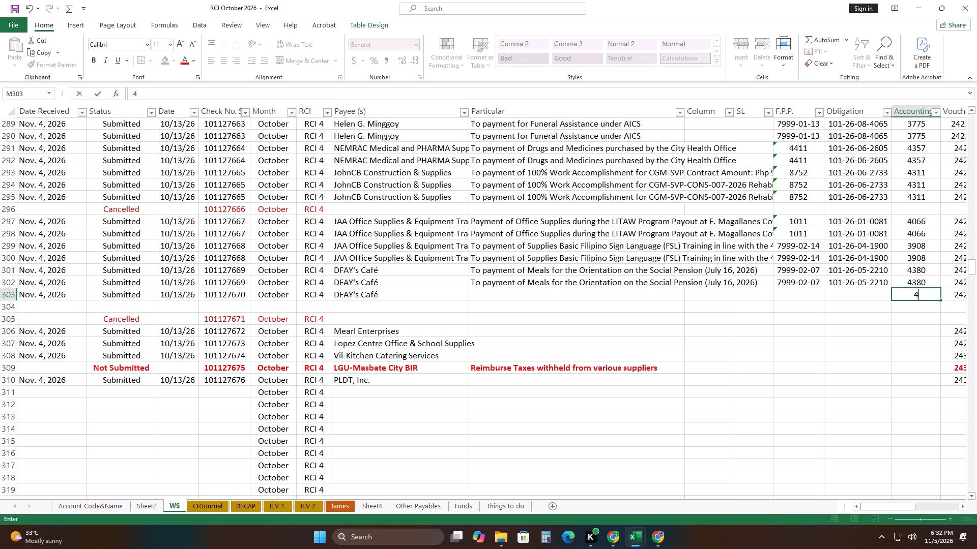
{"action": "key", "text": "3"}
{"action": "type", "text": "93"}
Fill row 302's F.P.P. and obligation values down into row 303, and replace the filled F.P.P. with 9942-3.
{"action": "left_click_drag", "start_coordinate": [799, 281], "coordinate": [841, 284]}
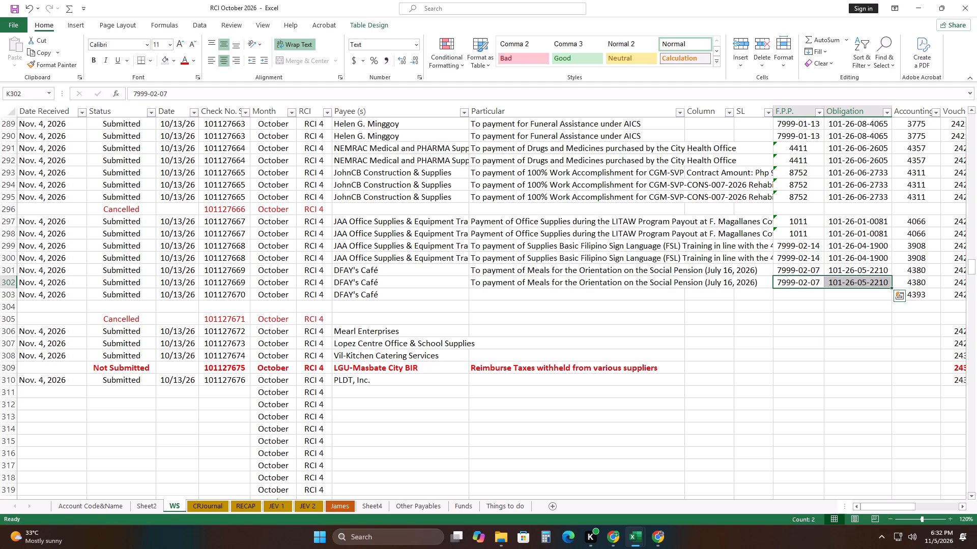
{"action": "left_click_drag", "start_coordinate": [892, 289], "coordinate": [892, 298]}
{"action": "left_click", "coordinate": [806, 298]}
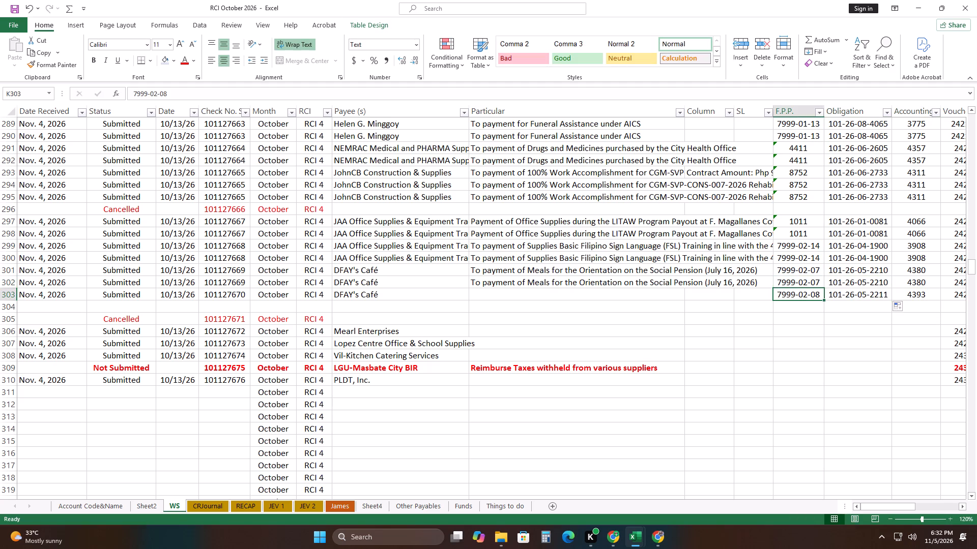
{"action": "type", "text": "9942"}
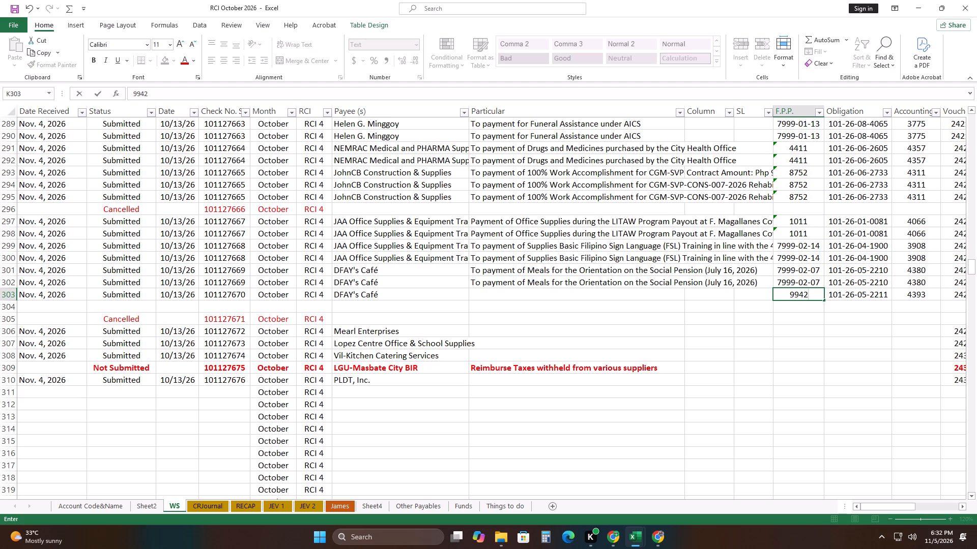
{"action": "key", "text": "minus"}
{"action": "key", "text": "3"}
{"action": "double_click", "coordinate": [859, 296]}
{"action": "left_click", "coordinate": [866, 294]}
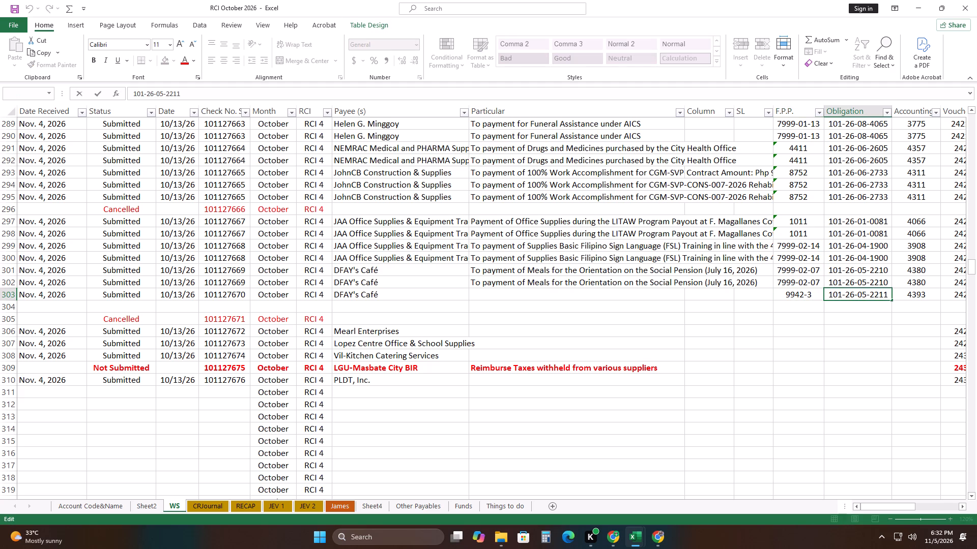
{"action": "key", "text": "BackSpace"}
{"action": "key", "text": "6"}
{"action": "key", "text": "Right"}
{"action": "key", "text": "Right"}
{"action": "key", "text": "Right"}
{"action": "key", "text": "Right"}
{"action": "key", "text": "Right"}
{"action": "key", "text": "Right"}
{"action": "key", "text": "BackSpace"}
{"action": "key", "text": "BackSpace"}
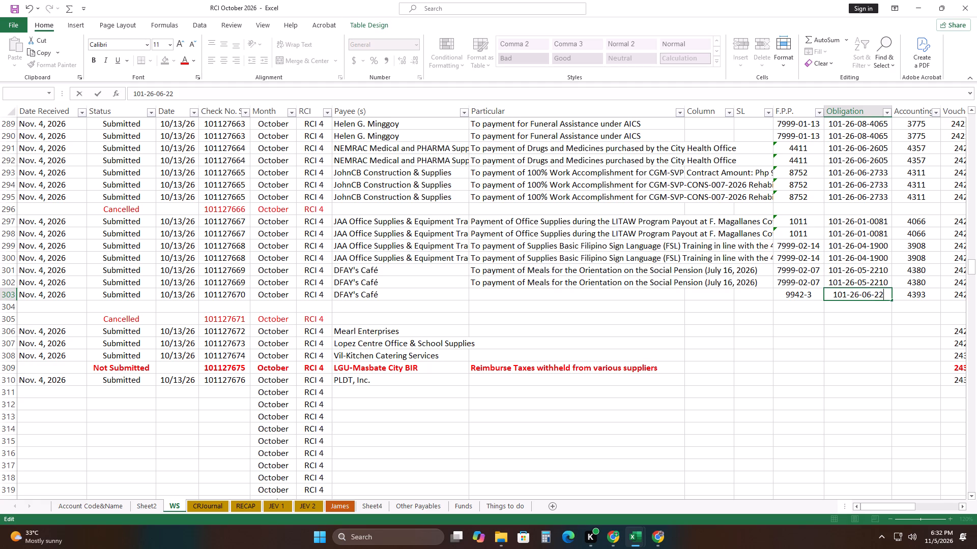
{"action": "key", "text": "BackSpace"}
{"action": "key", "text": "7"}
{"action": "type", "text": "31"}
Enter row 303's particular as "To payment of Meals for Basic Life Support Training for Center Based and Community Based Staff of CSWDO (June 29 - July 1, 2026)".
{"action": "left_click", "coordinate": [533, 293]}
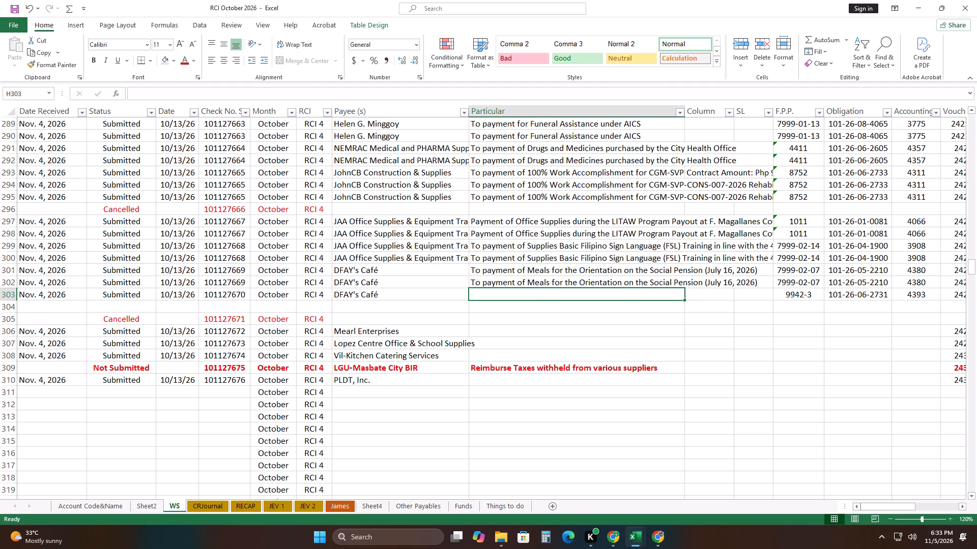
{"action": "type", "text": "To pay"}
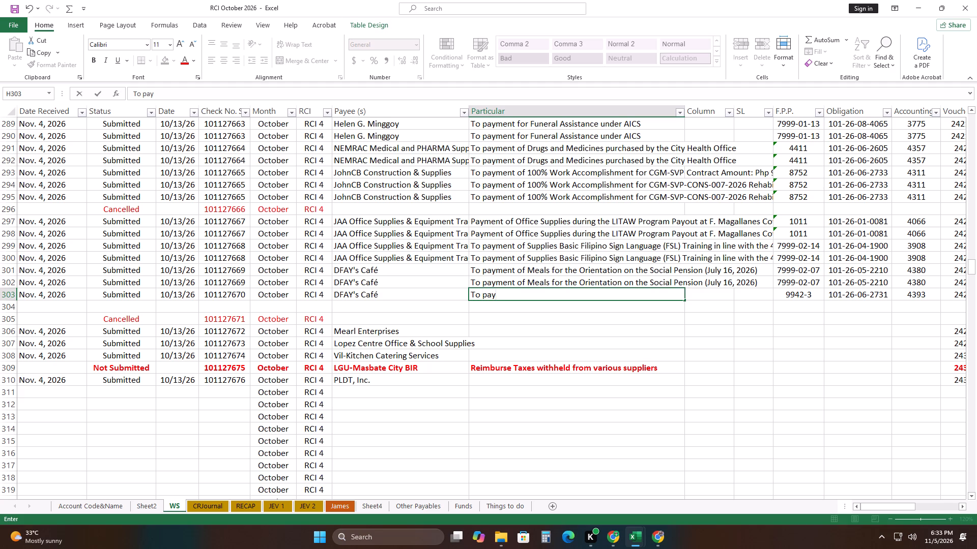
{"action": "type", "text": "ment"}
{"action": "key", "text": "space"}
{"action": "type", "text": "of Meals"}
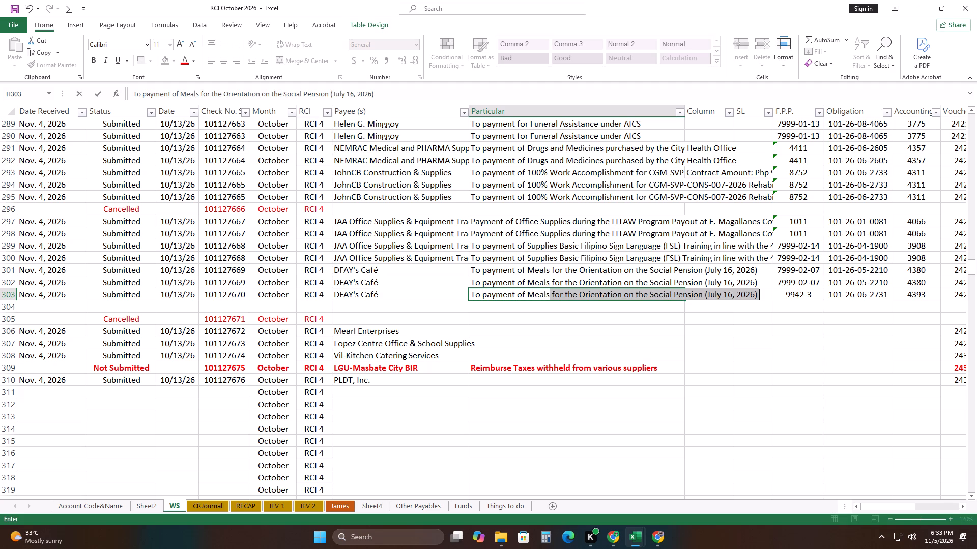
{"action": "key", "text": "space"}
{"action": "type", "text": "for Basic"}
{"action": "key", "text": "space"}
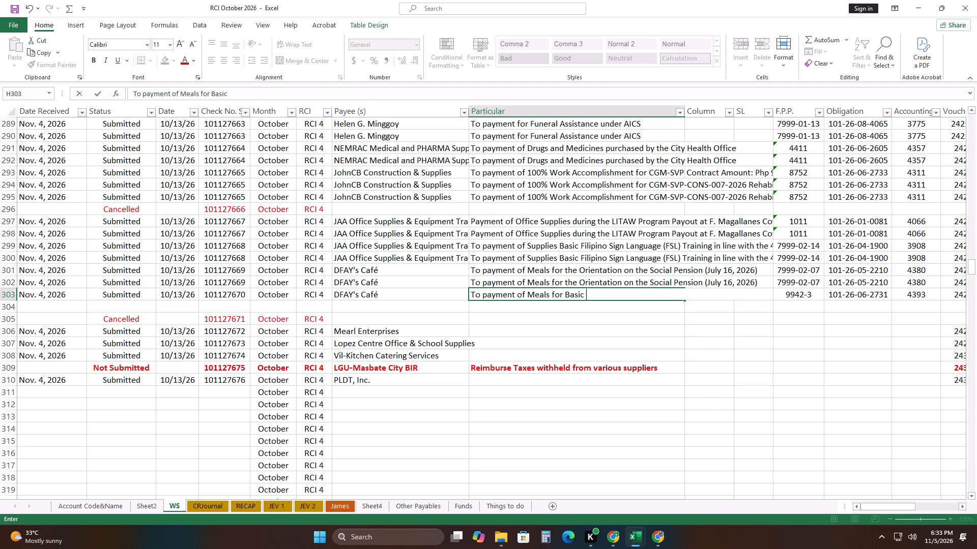
{"action": "type", "text": "Ki"}
{"action": "key", "text": "BackSpace"}
{"action": "key", "text": "BackSpace"}
{"action": "key", "text": "l"}
{"action": "key", "text": "BackSpace"}
{"action": "type", "text": "Life Support"}
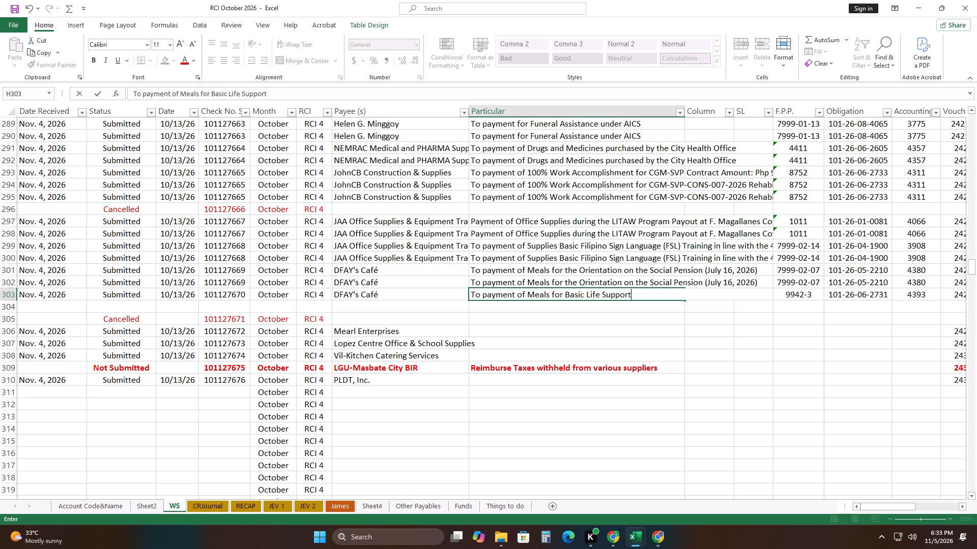
{"action": "key", "text": "space"}
{"action": "type", "text": "Training"}
{"action": "key", "text": "space"}
{"action": "type", "text": "for Center"}
{"action": "key", "text": "space"}
{"action": "type", "text": "Based"}
{"action": "key", "text": "space"}
{"action": "type", "text": "and"}
{"action": "key", "text": "space"}
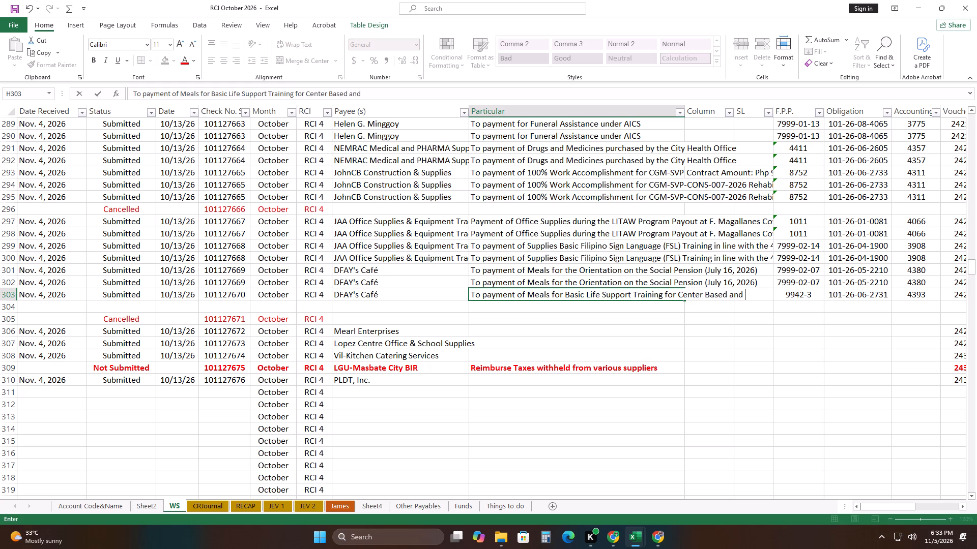
{"action": "type", "text": "Commuyn"}
{"action": "key", "text": "BackSpace"}
{"action": "key", "text": "BackSpace"}
{"action": "type", "text": "nity"}
{"action": "key", "text": "space"}
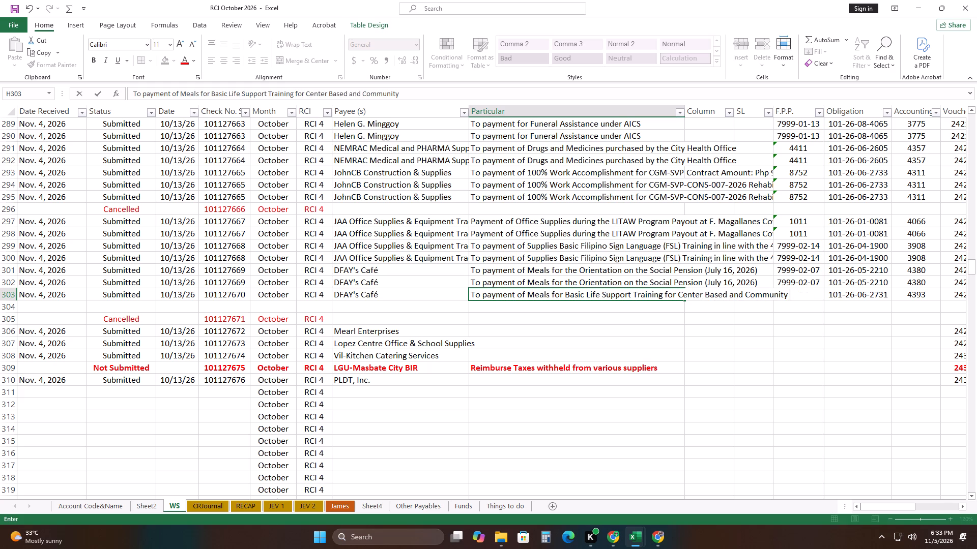
{"action": "type", "text": "Based"}
{"action": "key", "text": "space"}
{"action": "type", "text": "Staff"}
{"action": "key", "text": "space"}
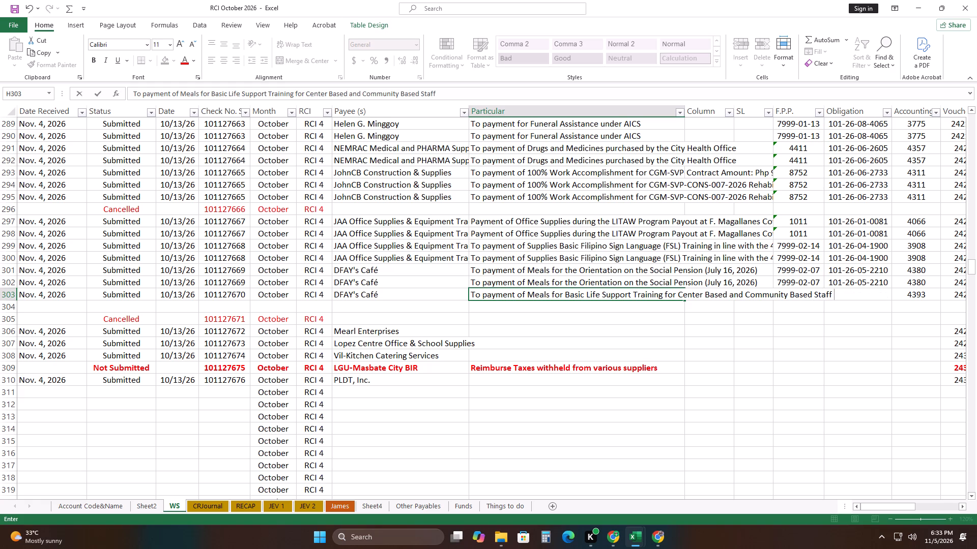
{"action": "type", "text": "of CSWDO"}
{"action": "key", "text": "space"}
{"action": "key", "text": "shift+parenleft"}
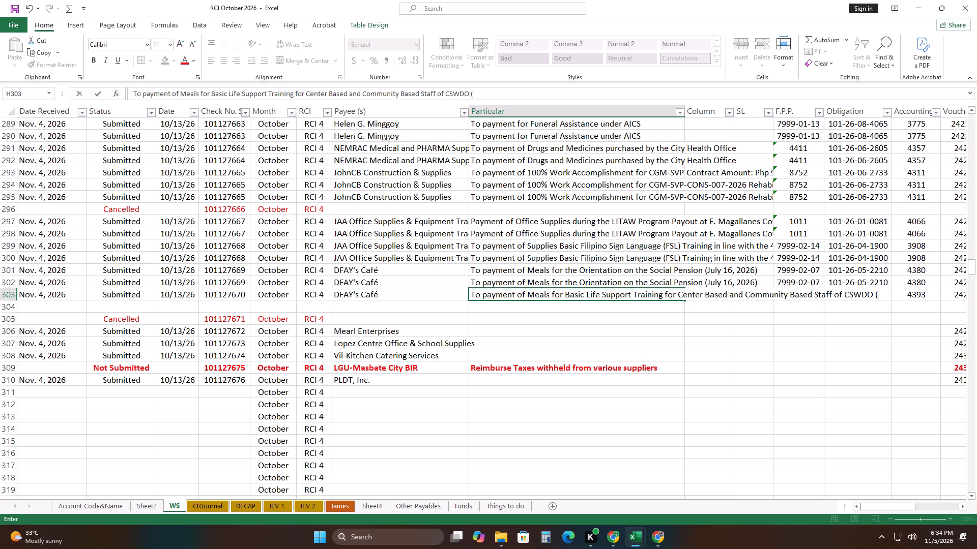
{"action": "type", "text": "JUne"}
{"action": "key", "text": "BackSpace"}
{"action": "key", "text": "BackSpace"}
{"action": "key", "text": "BackSpace"}
{"action": "type", "text": "une n"}
{"action": "type", "text": "29-"}
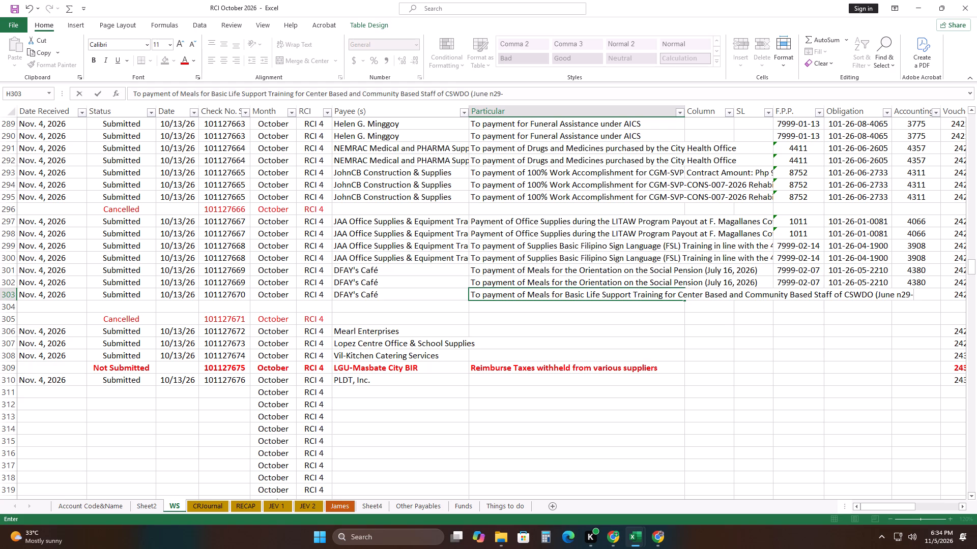
{"action": "key", "text": "BackSpace"}
{"action": "key", "text": "BackSpace"}
{"action": "key", "text": "BackSpace"}
{"action": "key", "text": "BackSpace"}
{"action": "type", "text": "29-"}
{"action": "key", "text": "BackSpace"}
{"action": "key", "text": "space"}
{"action": "key", "text": "minus"}
{"action": "key", "text": "space"}
{"action": "type", "text": "July"}
{"action": "key", "text": "space"}
{"action": "type", "text": "1,"}
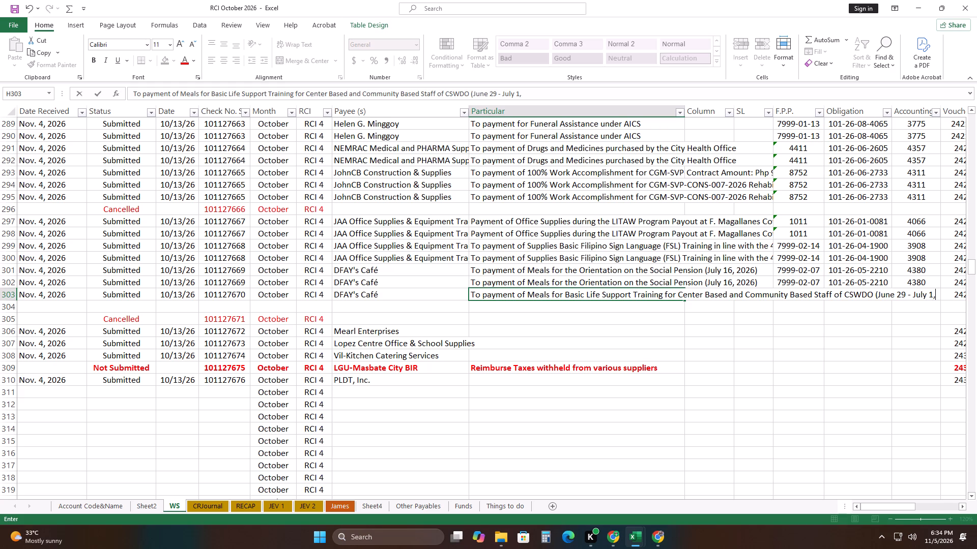
{"action": "key", "text": "space"}
{"action": "type", "text": "2026"}
{"action": "key", "text": "shift+parenright"}
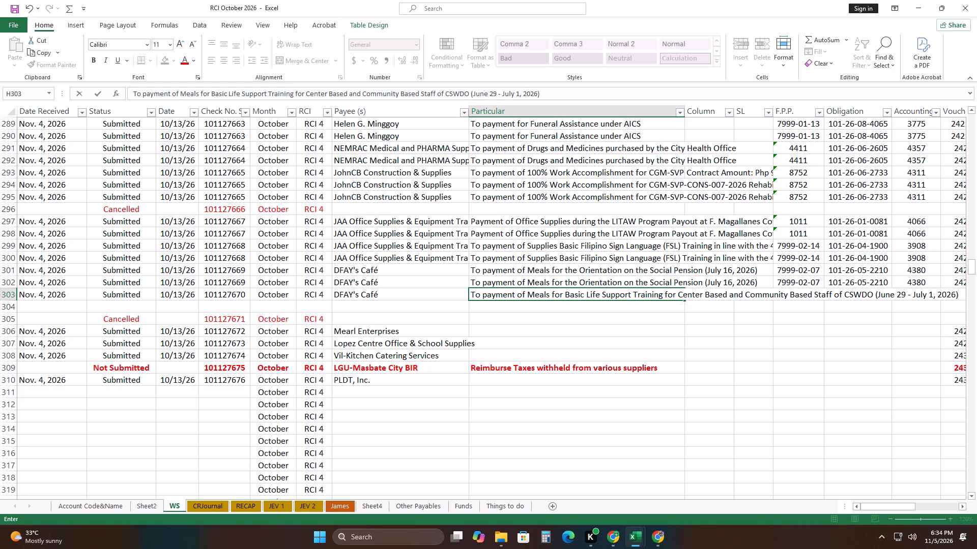
{"action": "left_click", "coordinate": [594, 324]}
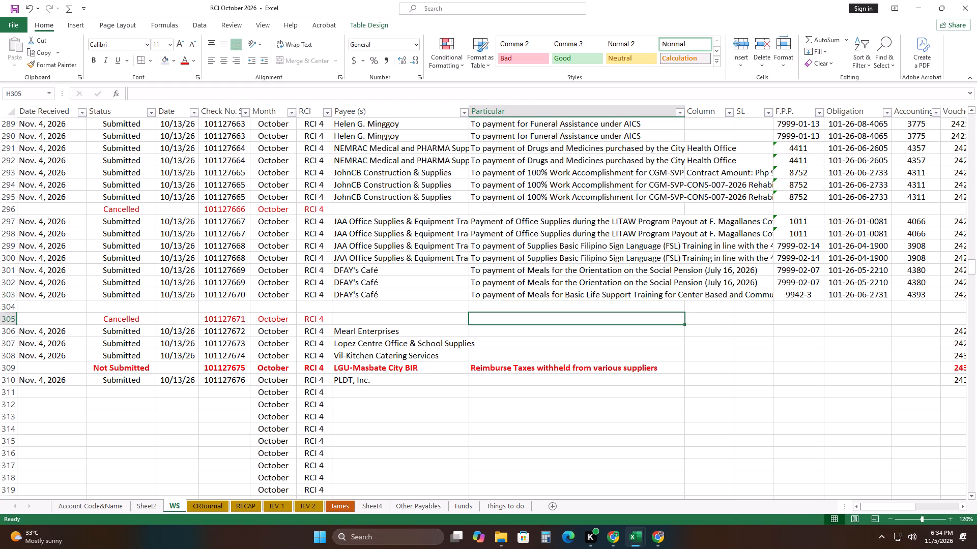
Copy row 303's details from Date Received through F.P.P. down into blank row 304 as exact copies, without incrementing the values.
{"action": "left_click_drag", "start_coordinate": [54, 293], "coordinate": [805, 295]}
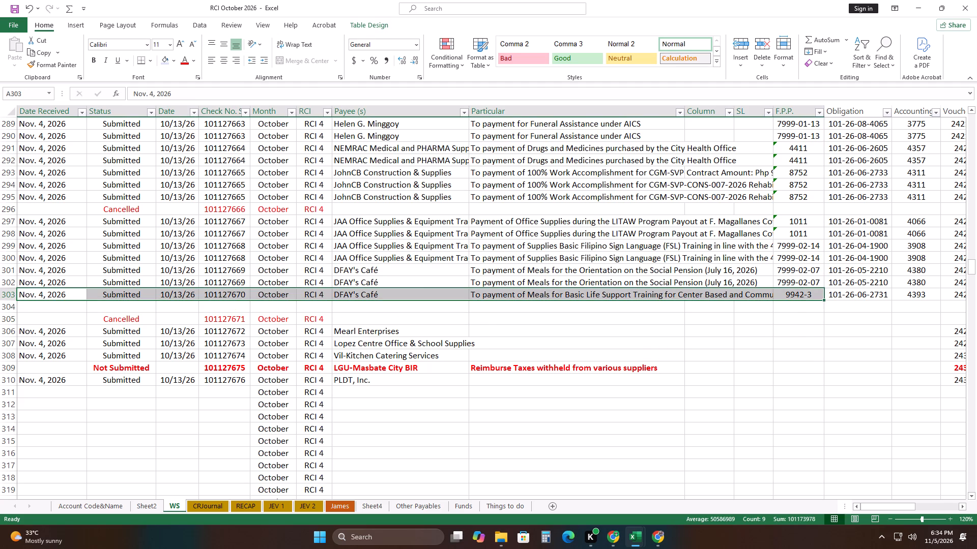
{"action": "left_click_drag", "start_coordinate": [824, 301], "coordinate": [823, 313]}
{"action": "left_click", "coordinate": [832, 320]}
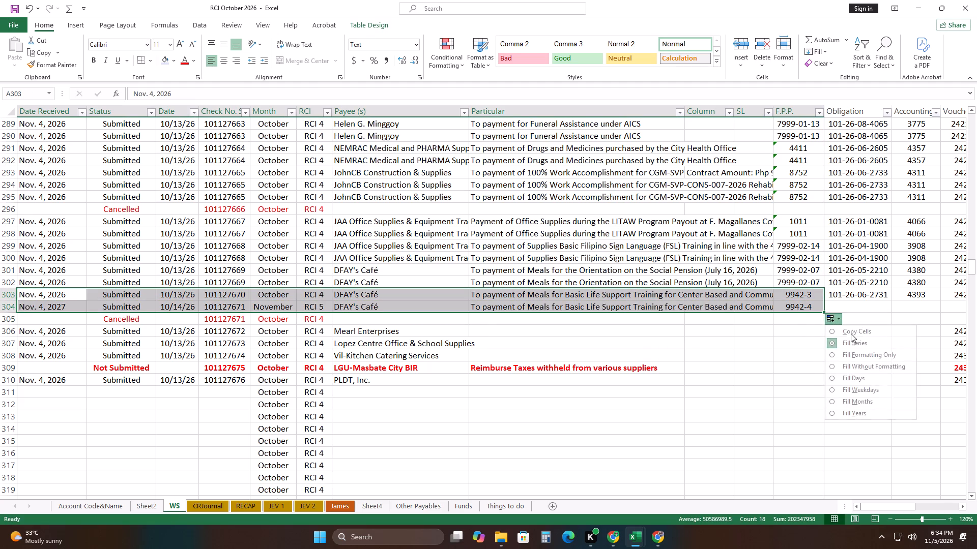
{"action": "left_click", "coordinate": [851, 333]}
{"action": "left_click_drag", "start_coordinate": [800, 362], "coordinate": [811, 368]}
Copy row 303's obligation, accounting and voucher numbers down into row 304 as exact copies rather than a series.
{"action": "left_click_drag", "start_coordinate": [884, 506], "coordinate": [901, 497]}
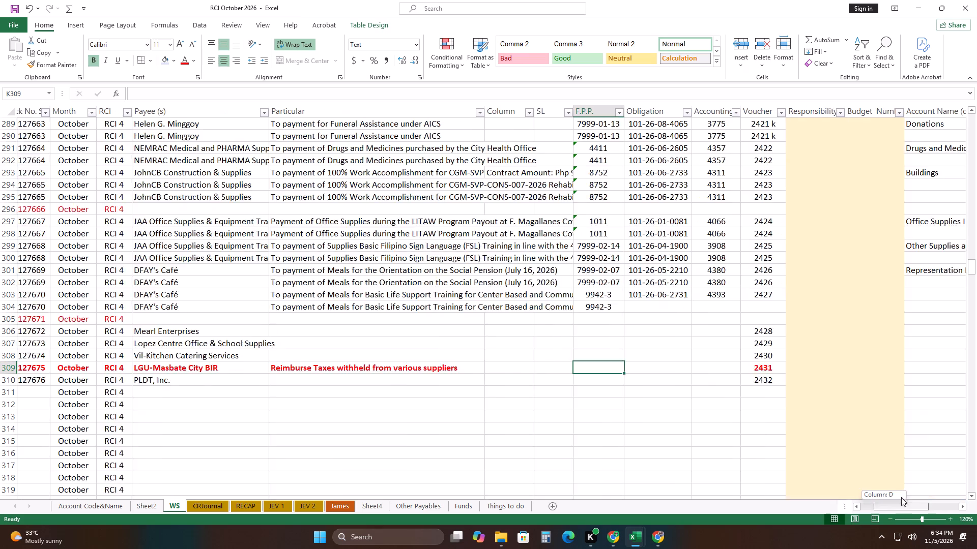
{"action": "left_click_drag", "start_coordinate": [901, 497], "coordinate": [917, 490]}
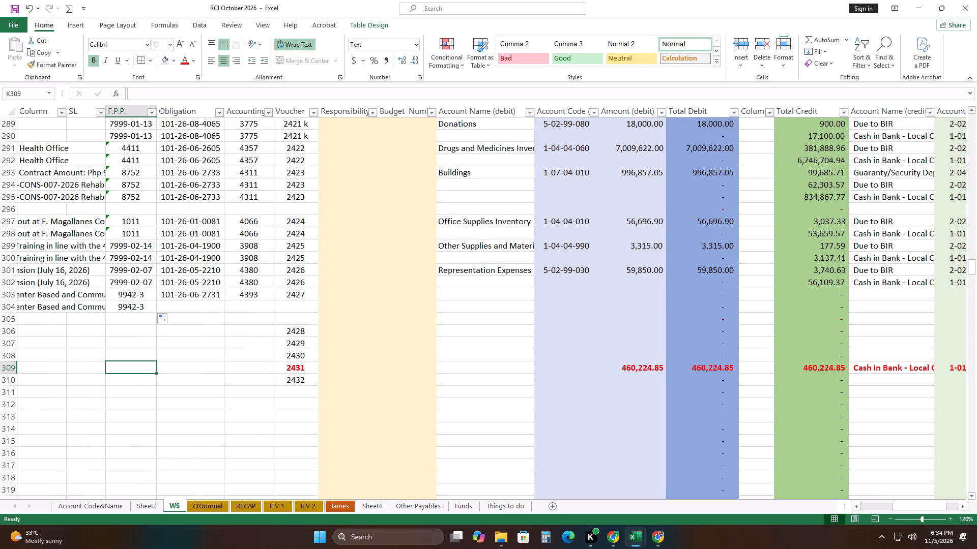
{"action": "left_click_drag", "start_coordinate": [206, 297], "coordinate": [289, 293]}
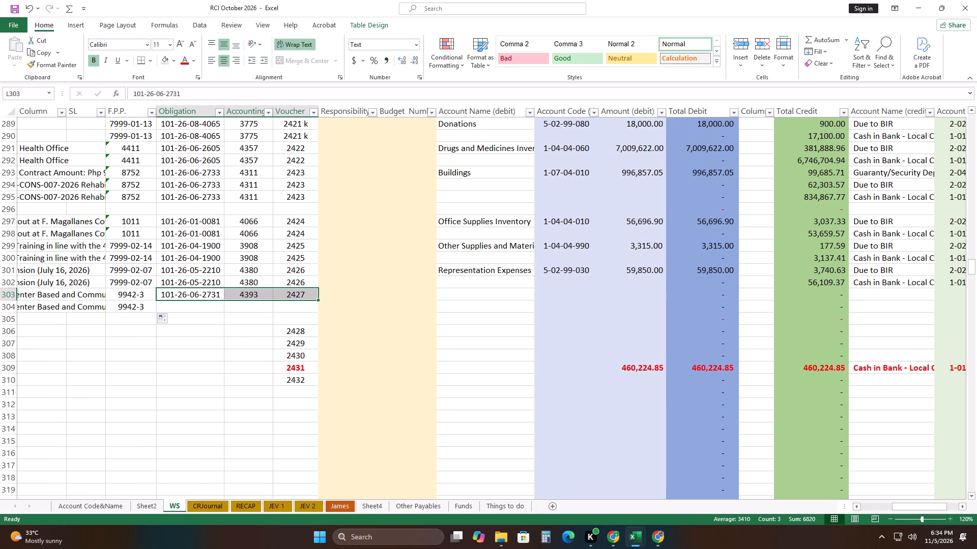
{"action": "left_click_drag", "start_coordinate": [318, 301], "coordinate": [317, 312]}
{"action": "left_click", "coordinate": [325, 319]}
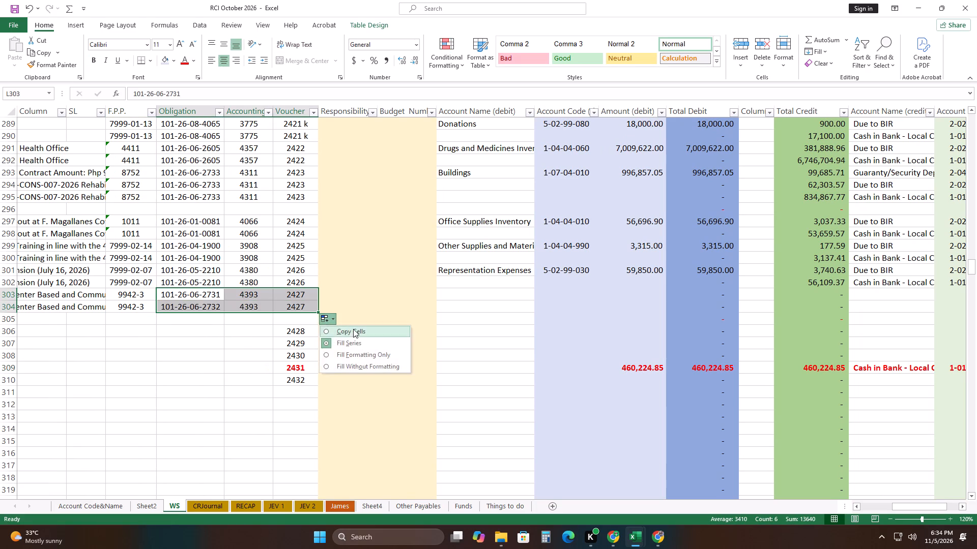
{"action": "left_click", "coordinate": [353, 329]}
{"action": "left_click_drag", "start_coordinate": [254, 348], "coordinate": [261, 354]}
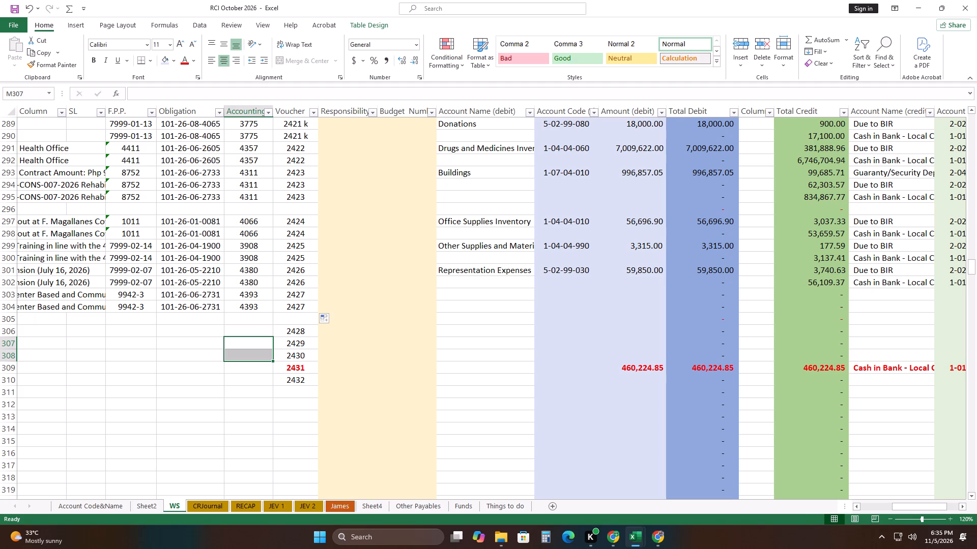
Copy the Representation Expenses debit account name and code 5-02-99-030 from row 301 into row 303.
{"action": "left_click_drag", "start_coordinate": [498, 272], "coordinate": [547, 272]}
{"action": "right_click", "coordinate": [552, 270]}
{"action": "left_click", "coordinate": [588, 248]}
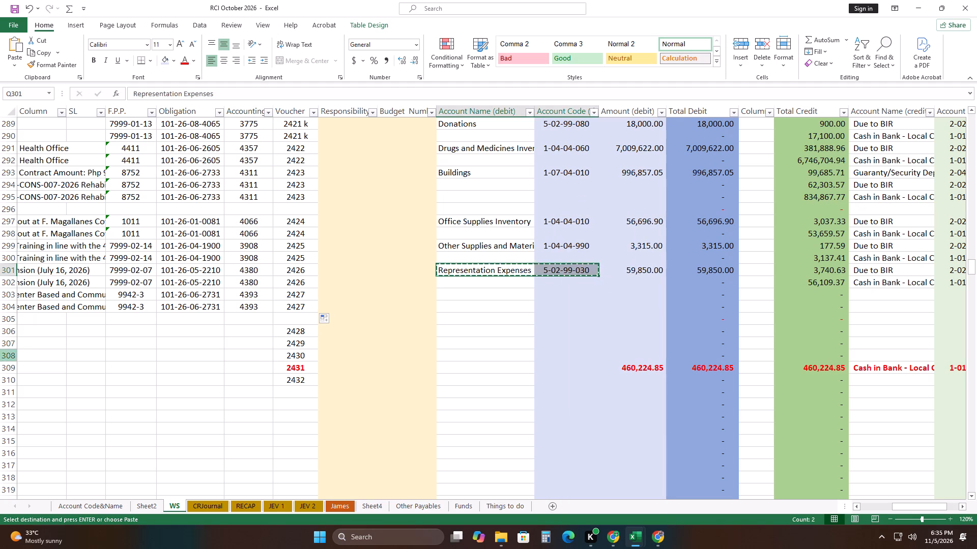
{"action": "left_click", "coordinate": [10, 292]}
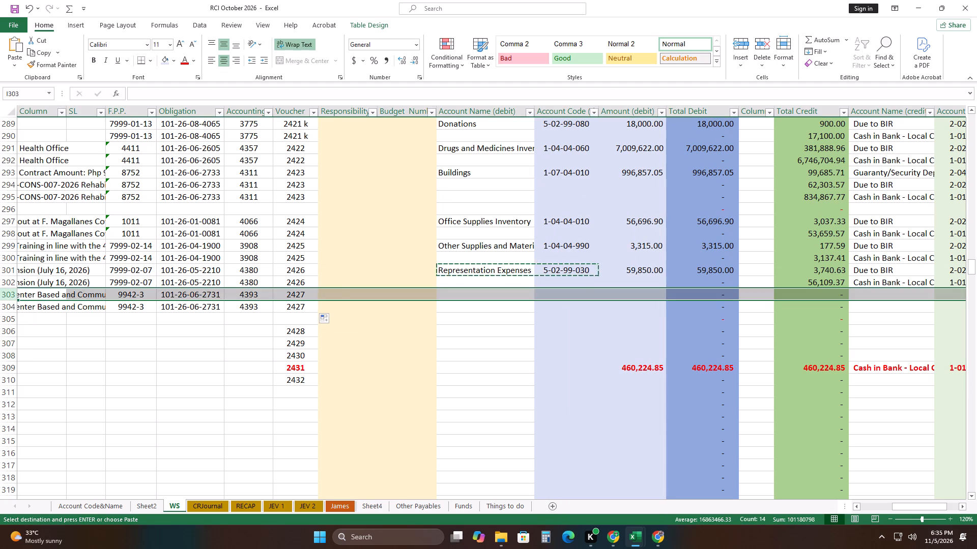
{"action": "left_click", "coordinate": [453, 291]}
{"action": "right_click", "coordinate": [453, 292]}
{"action": "left_click", "coordinate": [499, 276]}
{"action": "left_click_drag", "start_coordinate": [489, 334], "coordinate": [498, 334]}
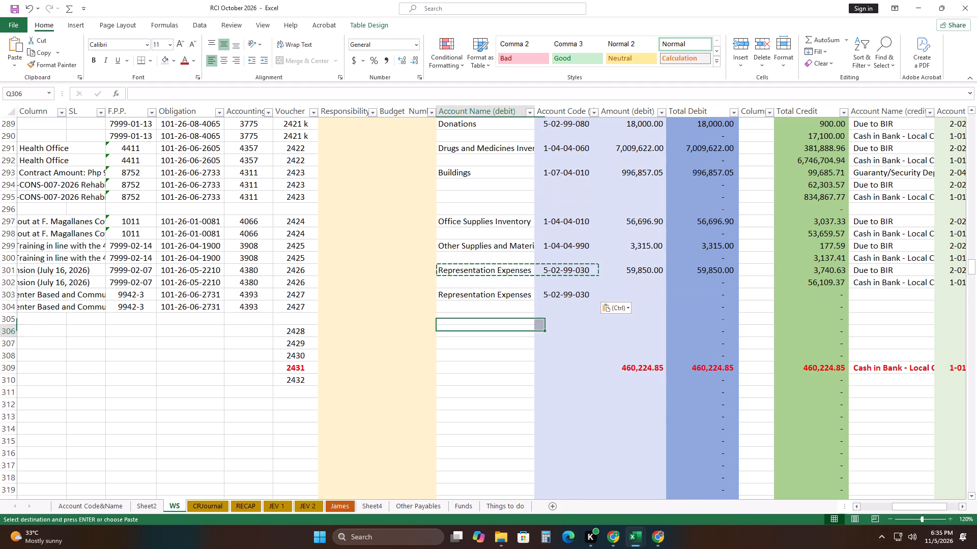
Enter a debit amount of 175,500 for Representation Expenses in row 303.
{"action": "left_click", "coordinate": [635, 295]}
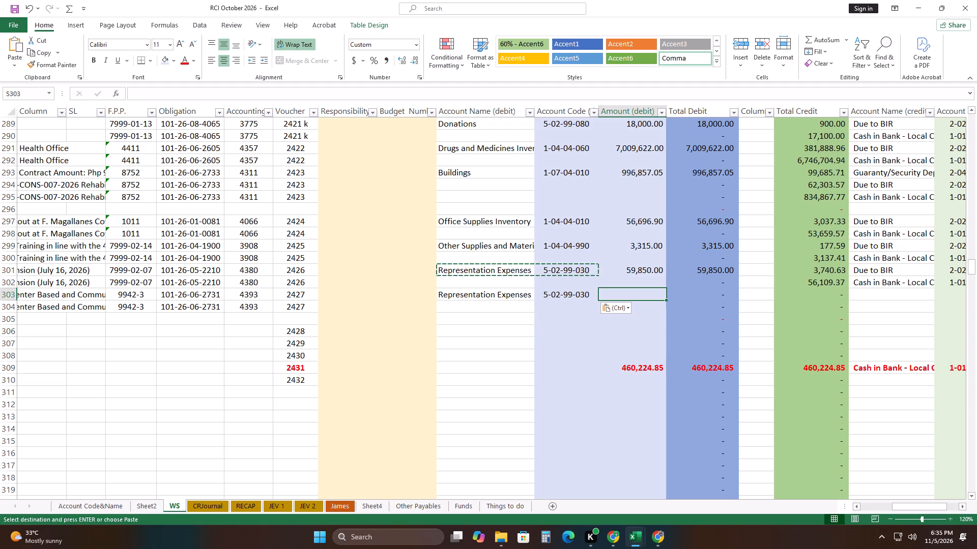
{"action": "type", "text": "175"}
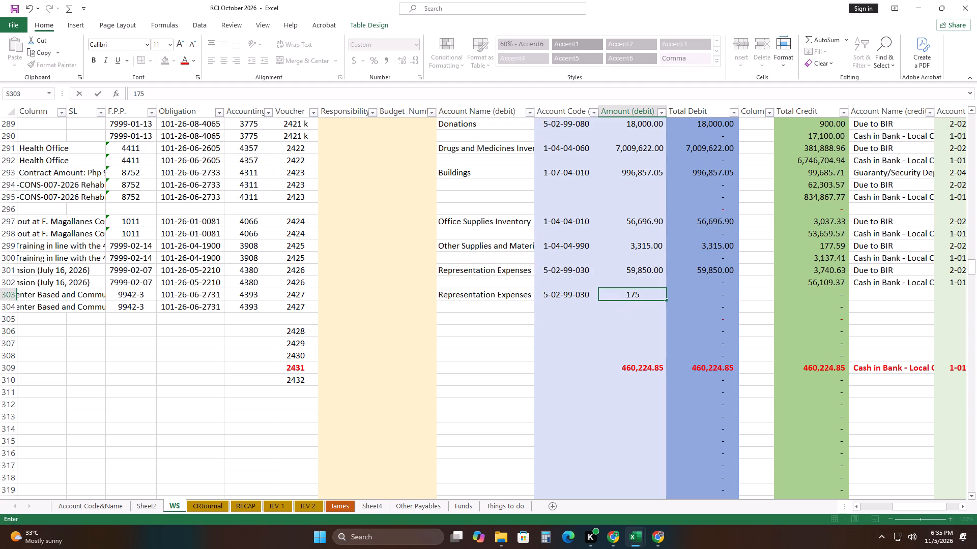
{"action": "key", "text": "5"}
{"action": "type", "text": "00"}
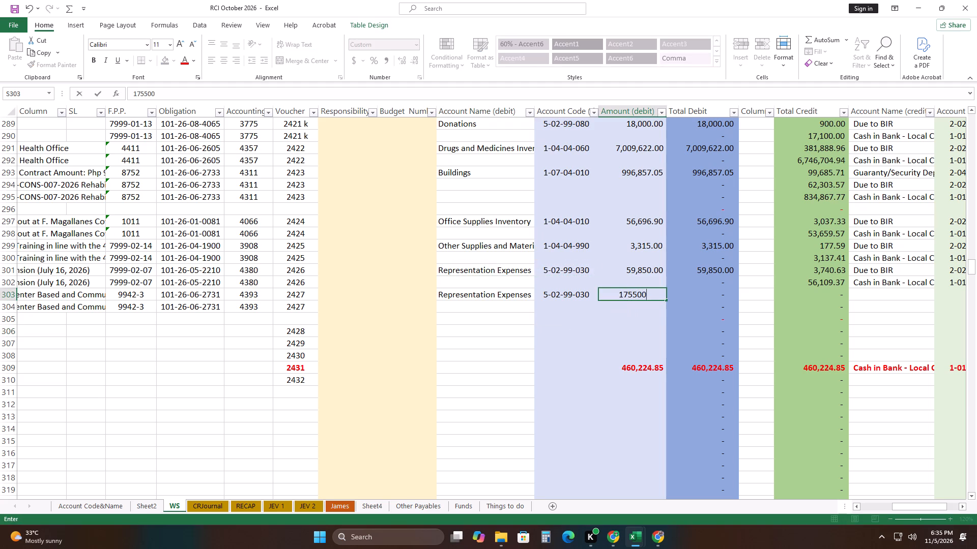
{"action": "left_click", "coordinate": [641, 314]}
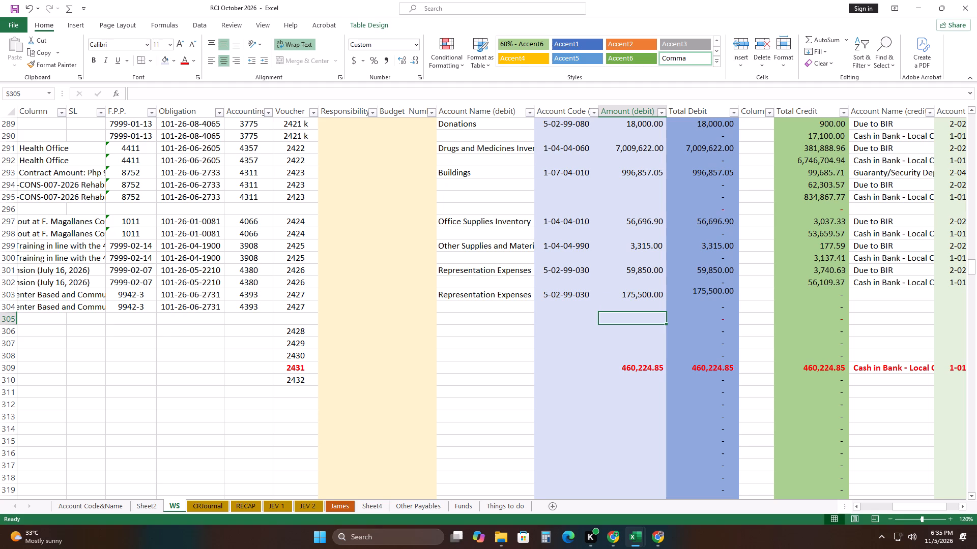
Copy the Due to BIR (2-02-01-010) and Cash in Bank (1-01-02-010) credit account names and codes from rows 301–302 into rows 303–304.
{"action": "left_click_drag", "start_coordinate": [924, 506], "coordinate": [976, 489]}
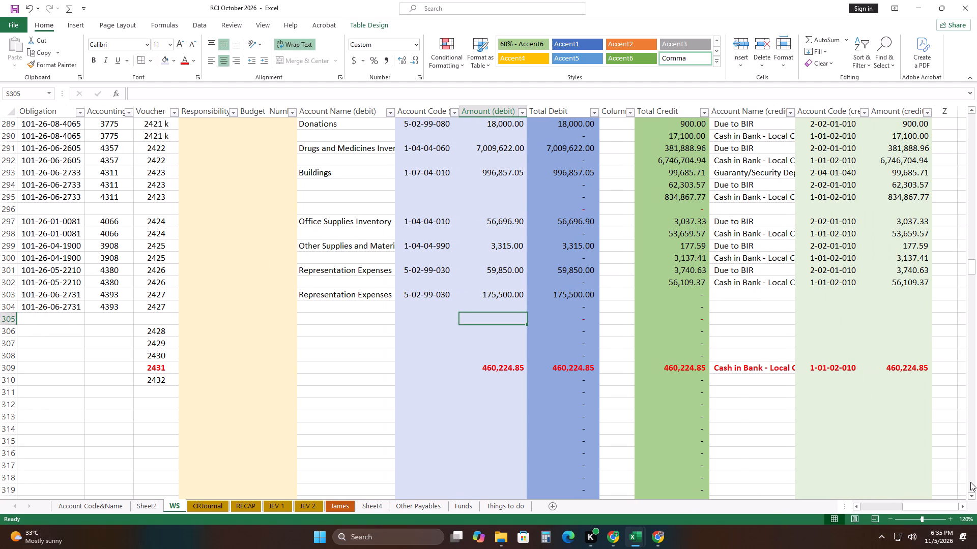
{"action": "left_click_drag", "start_coordinate": [751, 270], "coordinate": [824, 278]}
{"action": "right_click", "coordinate": [824, 279]}
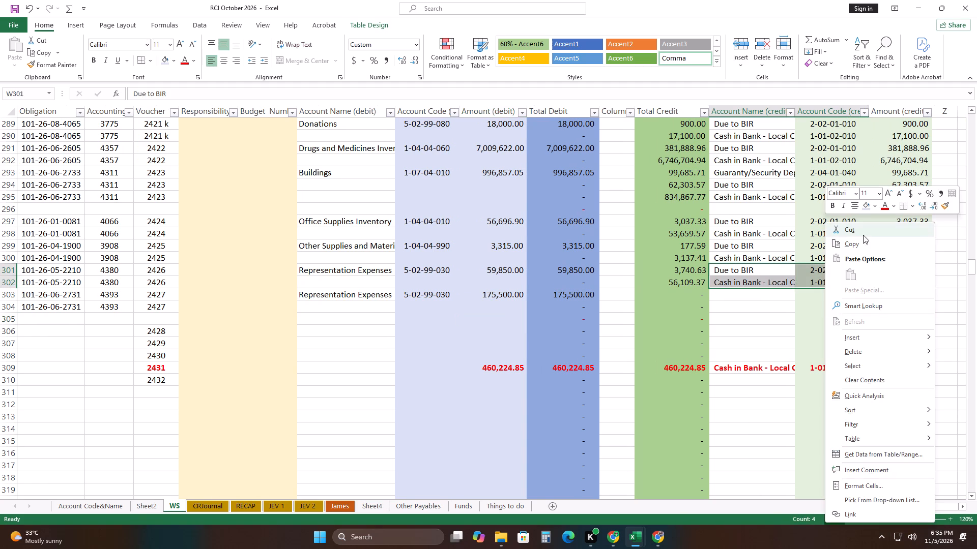
{"action": "left_click", "coordinate": [859, 246]}
{"action": "right_click", "coordinate": [729, 292]}
{"action": "left_click", "coordinate": [772, 273]}
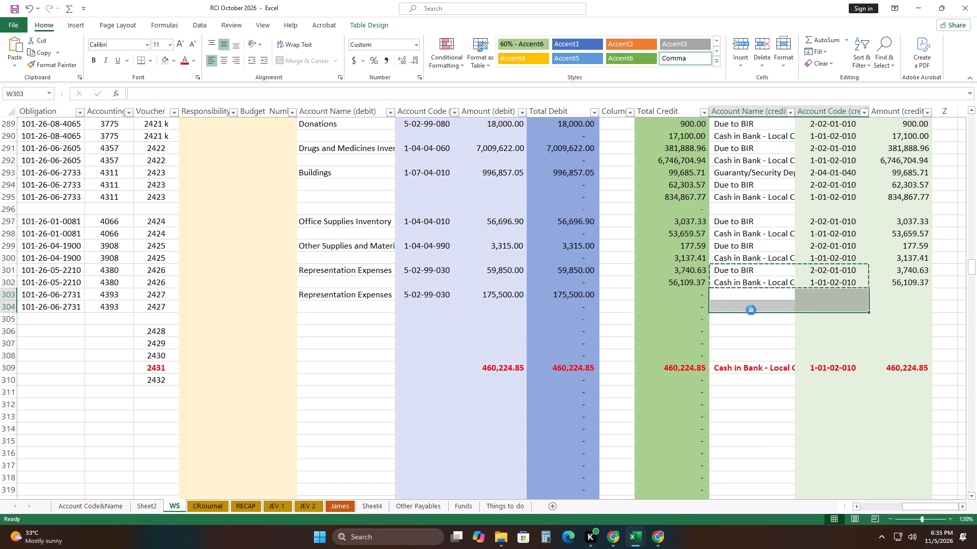
{"action": "left_click_drag", "start_coordinate": [8, 294], "coordinate": [11, 301]}
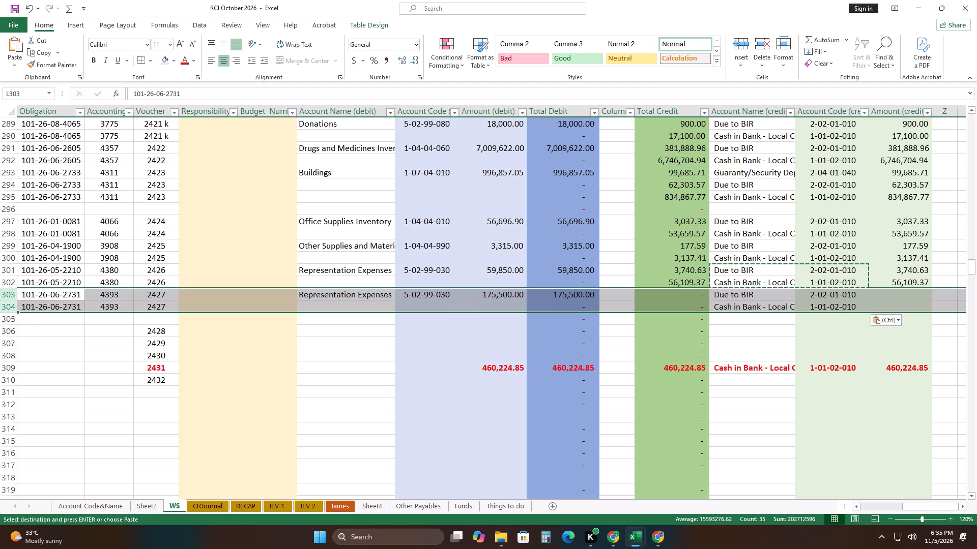
Enter credit amounts of 10,968.75 for Due to BIR in row 303 and 164,501.25 for Cash in Bank in row 304.
{"action": "left_click", "coordinate": [903, 292]}
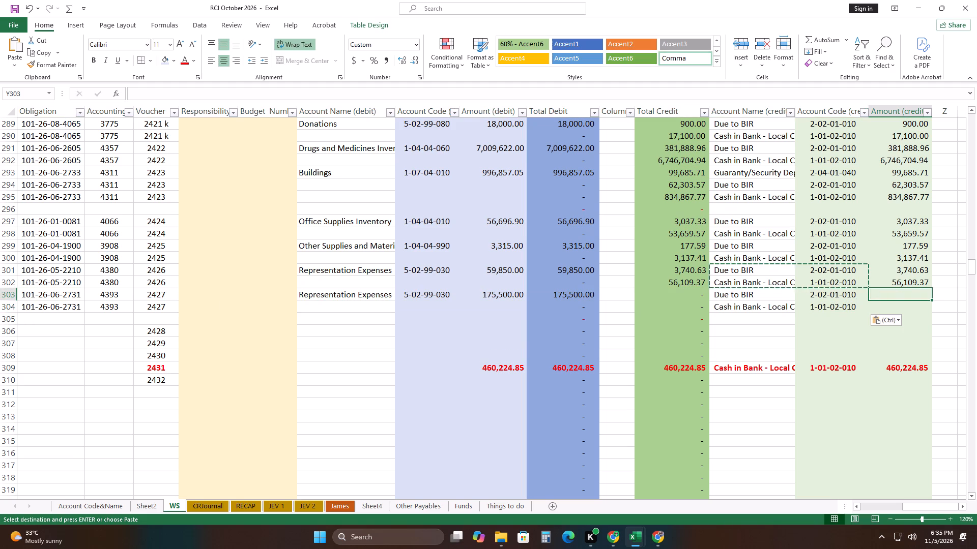
{"action": "key", "text": "1"}
{"action": "key", "text": "0"}
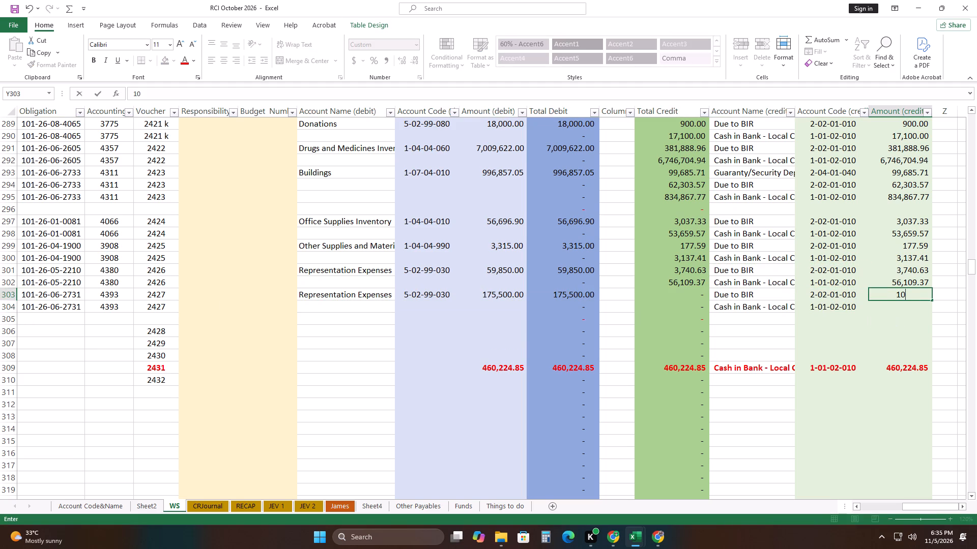
{"action": "type", "text": "968"}
{"action": "type", "text": ".75"}
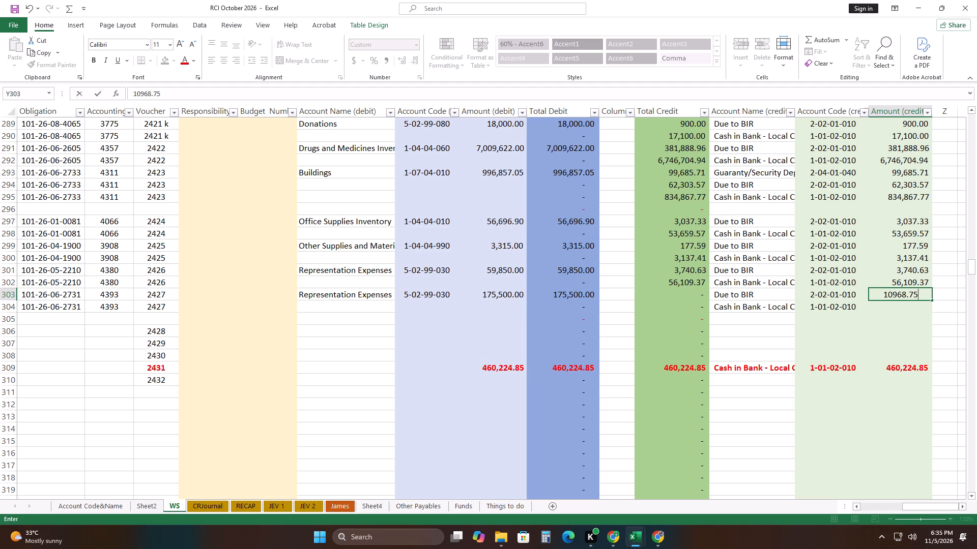
{"action": "key", "text": "Down"}
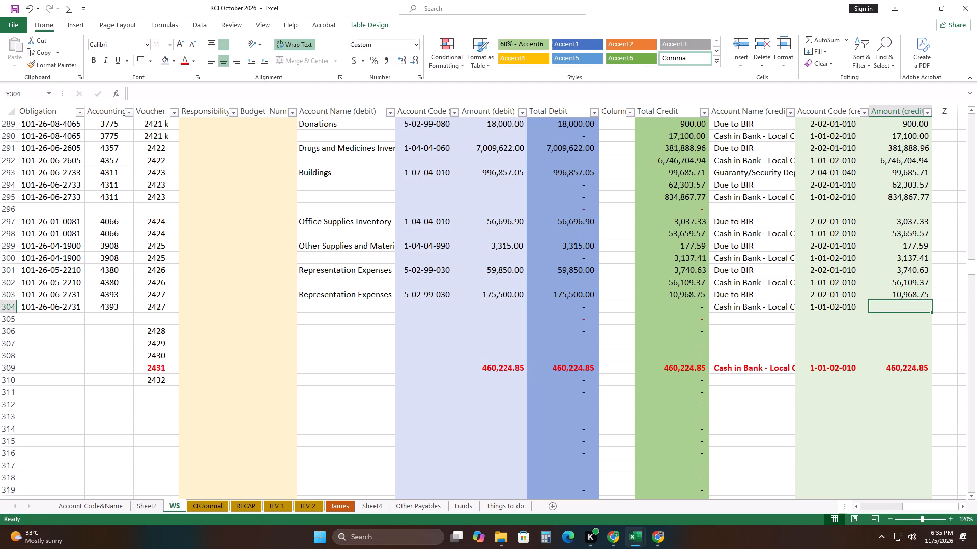
{"action": "type", "text": "164"}
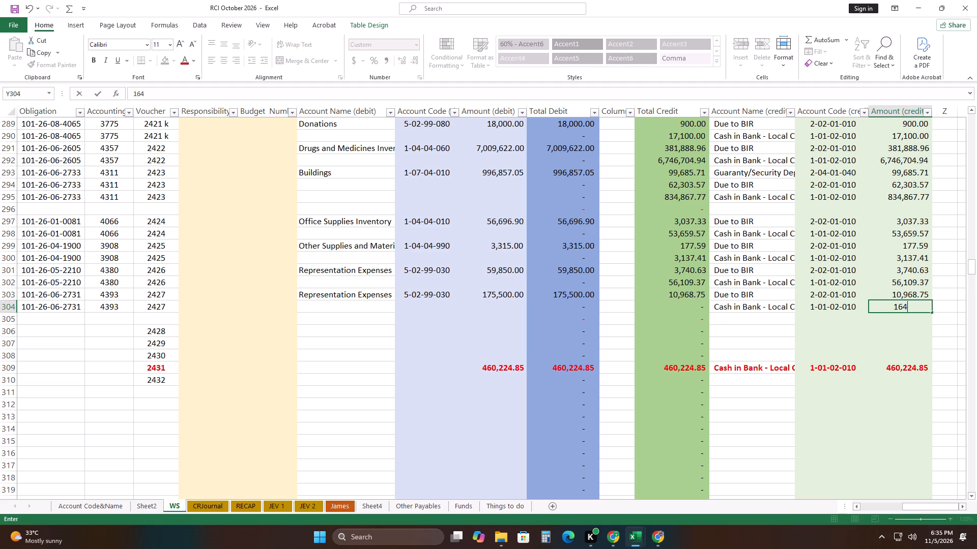
{"action": "type", "text": "501"}
{"action": "type", "text": ".25"}
{"action": "left_click", "coordinate": [818, 332]}
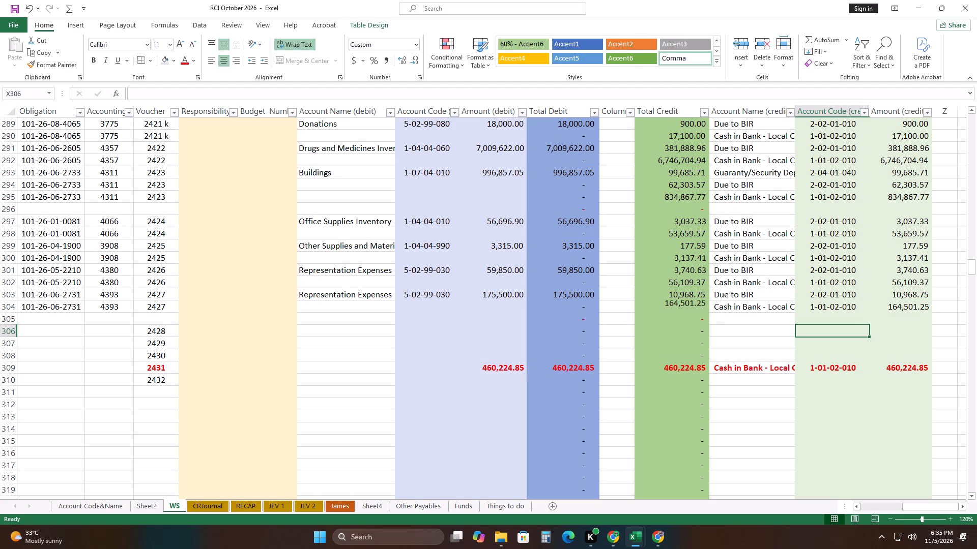
Copy the credit amounts of rows 303–304 to Sheet2 starting at J116 and sum them in J120.
{"action": "left_click_drag", "start_coordinate": [895, 295], "coordinate": [896, 304]}
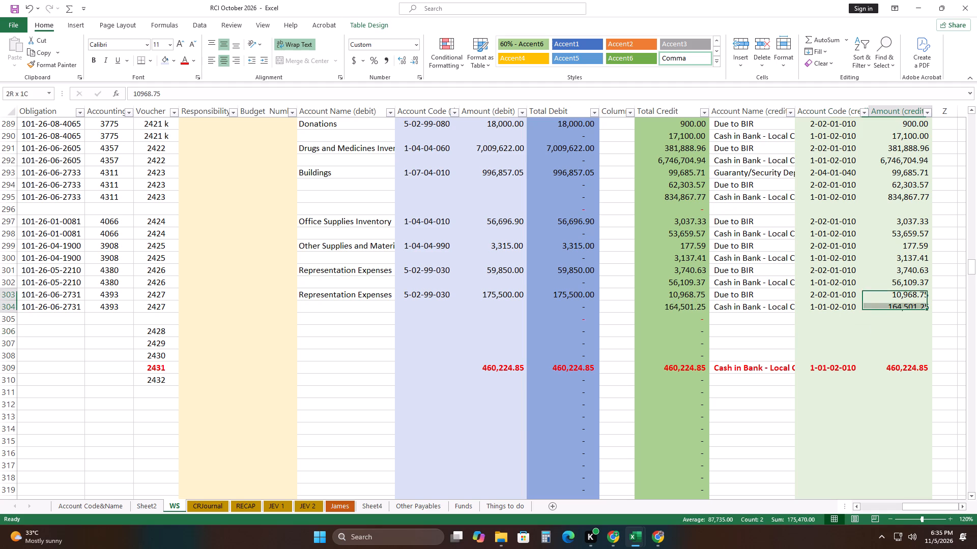
{"action": "left_click_drag", "start_coordinate": [896, 304], "coordinate": [896, 305]}
{"action": "right_click", "coordinate": [896, 305]}
{"action": "left_click", "coordinate": [816, 24]}
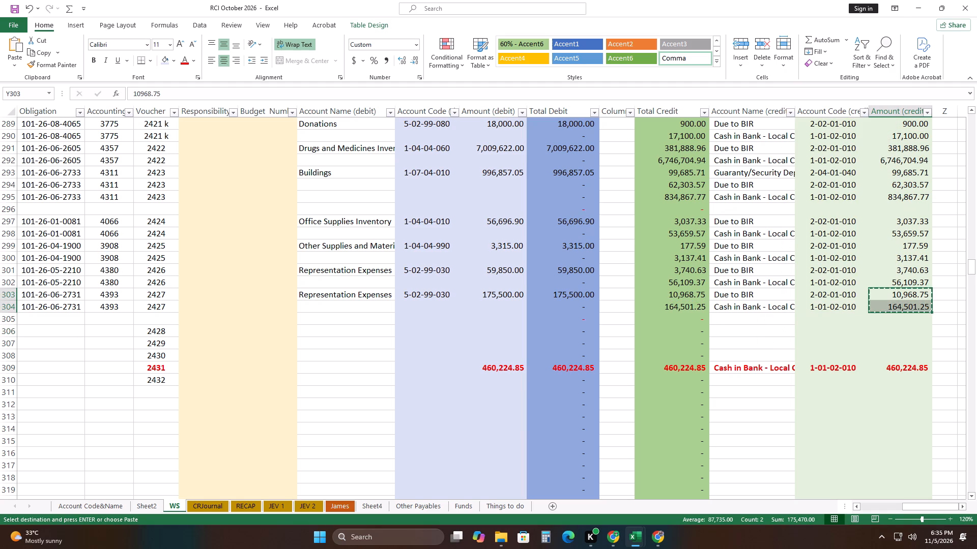
{"action": "left_click", "coordinate": [145, 506]}
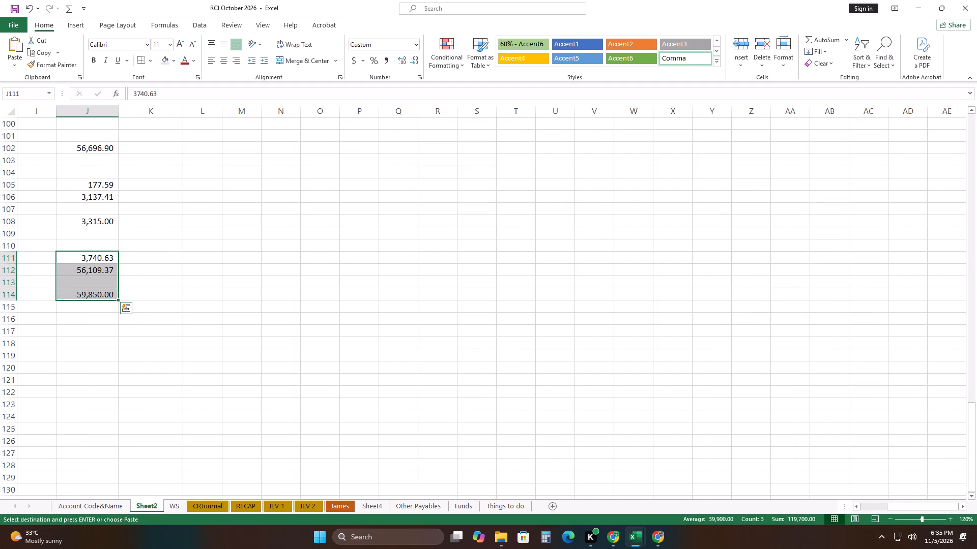
{"action": "left_click", "coordinate": [95, 320]}
{"action": "right_click", "coordinate": [95, 319]}
{"action": "left_click", "coordinate": [133, 104]}
{"action": "left_click_drag", "start_coordinate": [263, 281], "coordinate": [268, 293]}
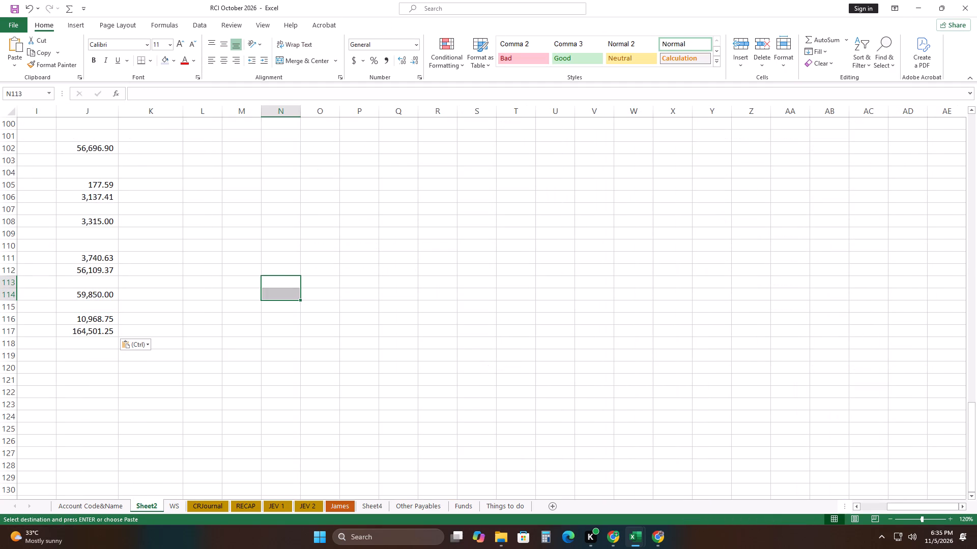
{"action": "left_click_drag", "start_coordinate": [102, 321], "coordinate": [103, 366]}
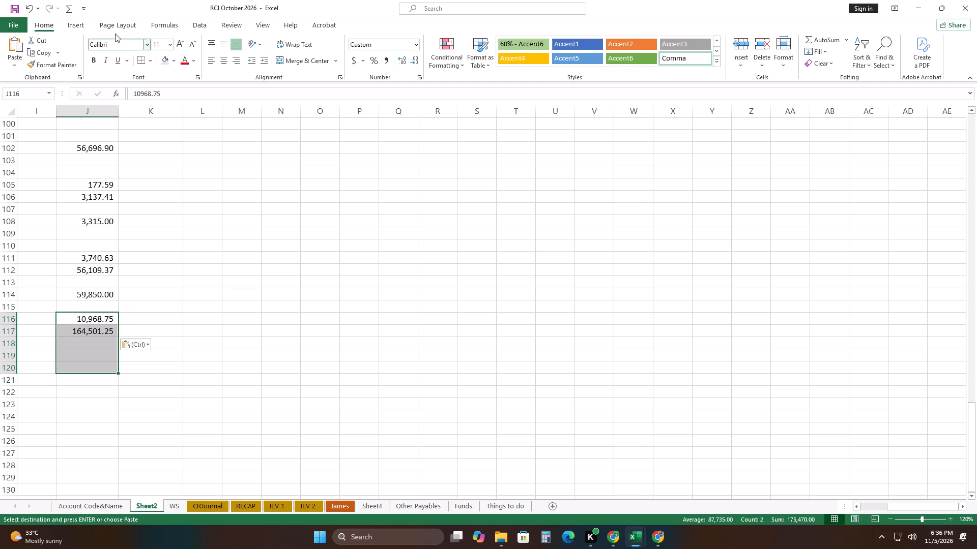
{"action": "left_click", "coordinate": [68, 8]}
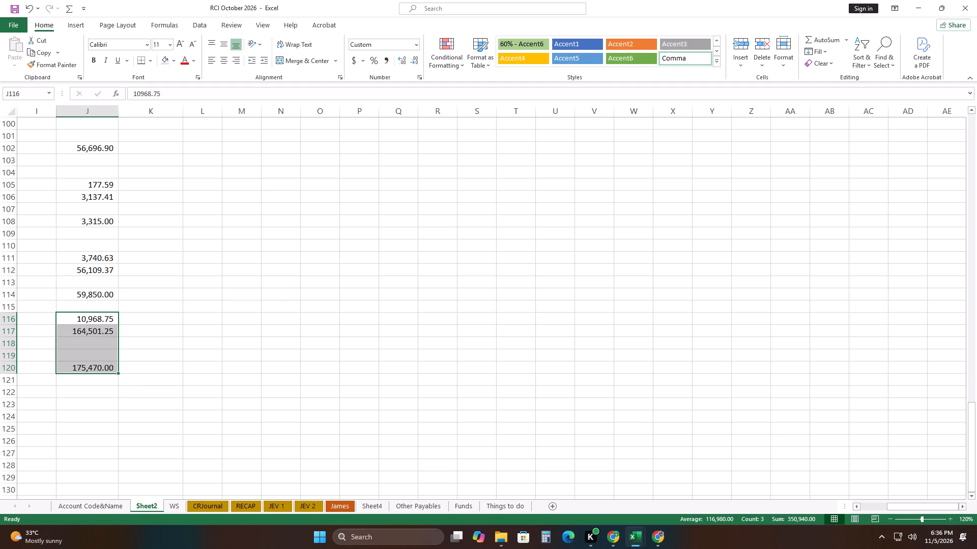
{"action": "left_click", "coordinate": [176, 504]}
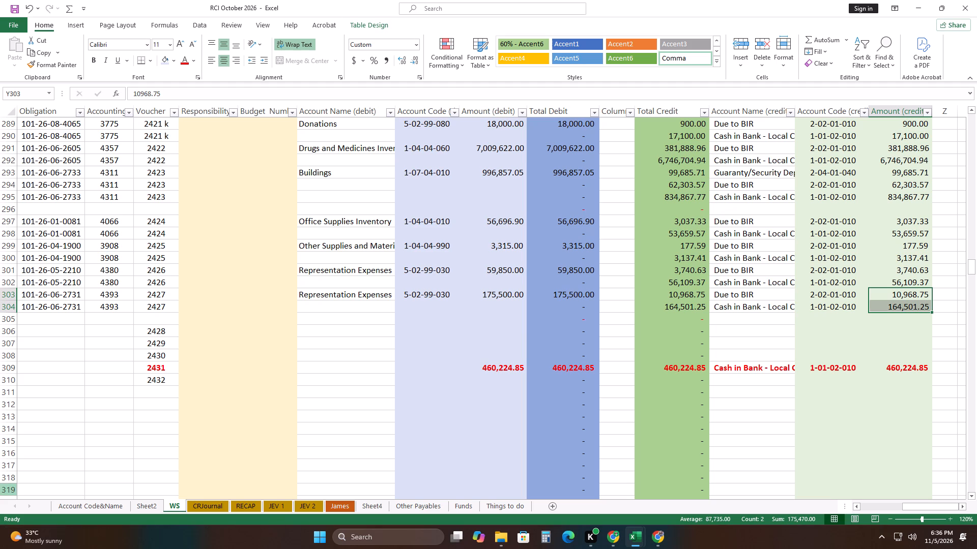
{"action": "left_click_drag", "start_coordinate": [922, 507], "coordinate": [547, 504]}
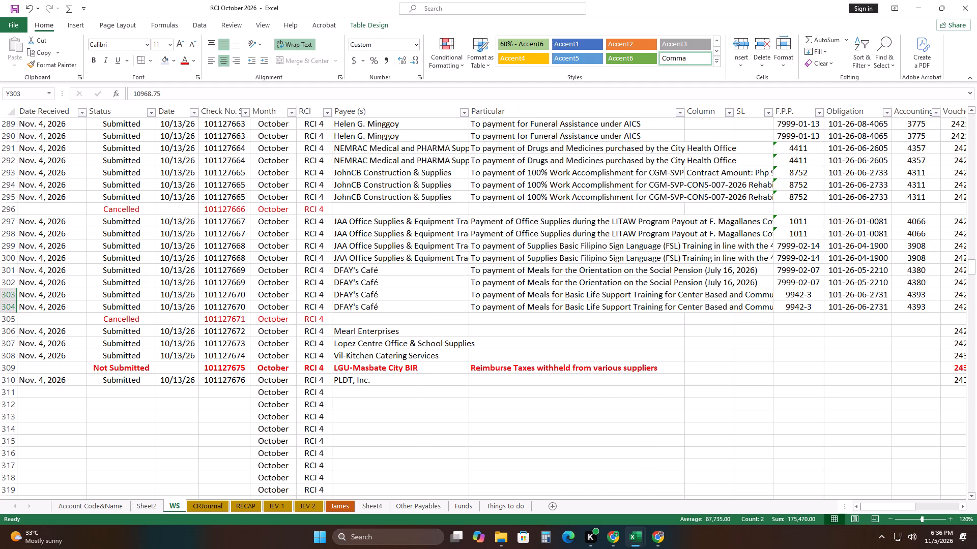
{"action": "left_click", "coordinate": [229, 295]}
{"action": "right_click", "coordinate": [231, 294]}
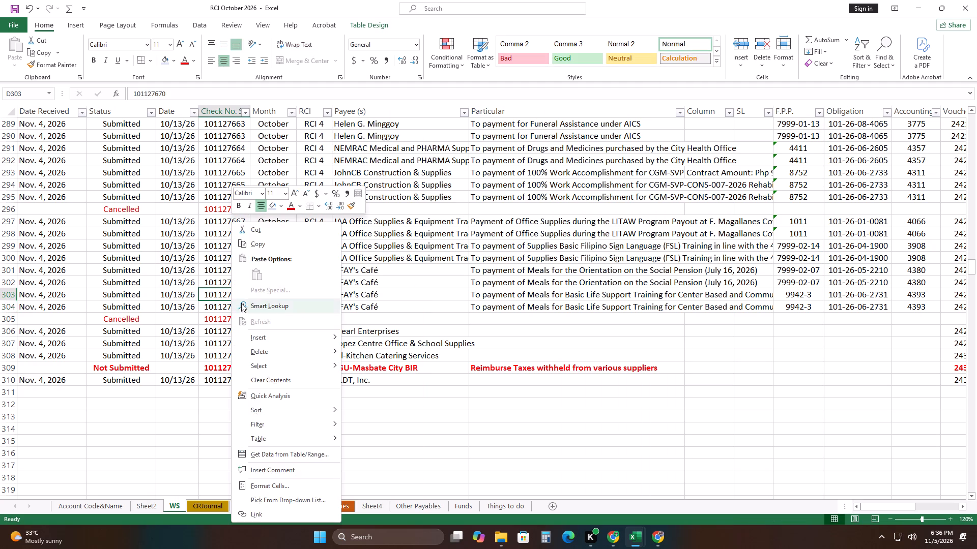
{"action": "left_click", "coordinate": [277, 241]}
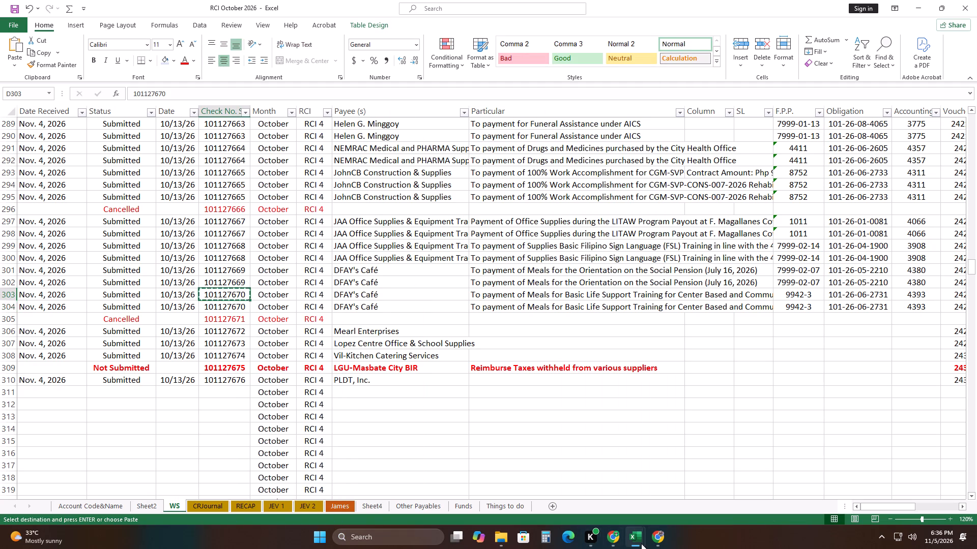
{"action": "left_click", "coordinate": [641, 537]}
{"action": "left_click", "coordinate": [641, 488]}
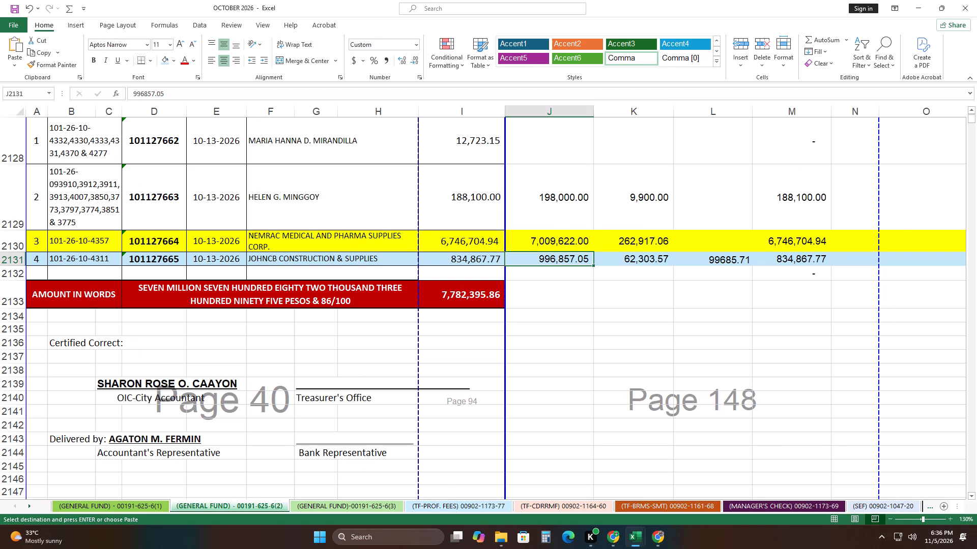
{"action": "key", "text": "ctrl+f"}
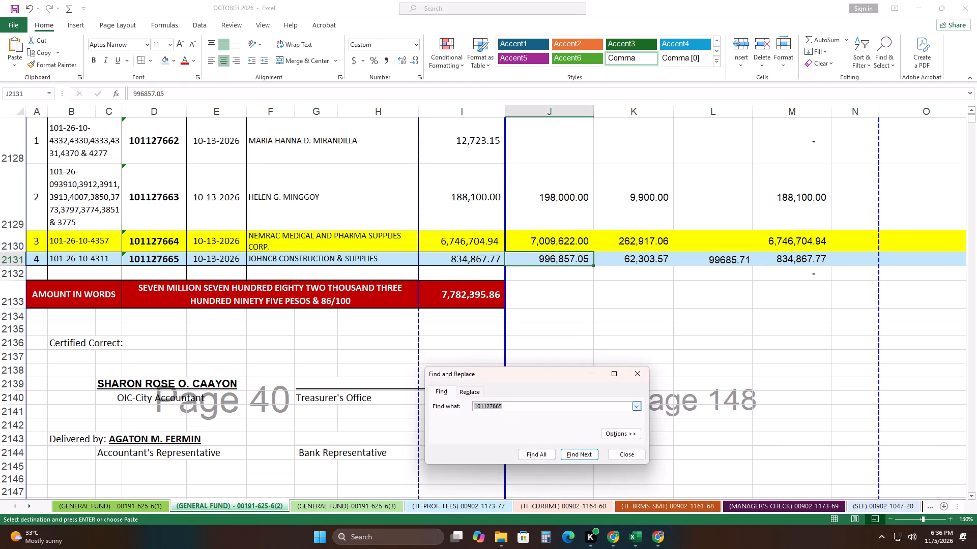
{"action": "right_click", "coordinate": [508, 403]}
{"action": "left_click", "coordinate": [538, 435]}
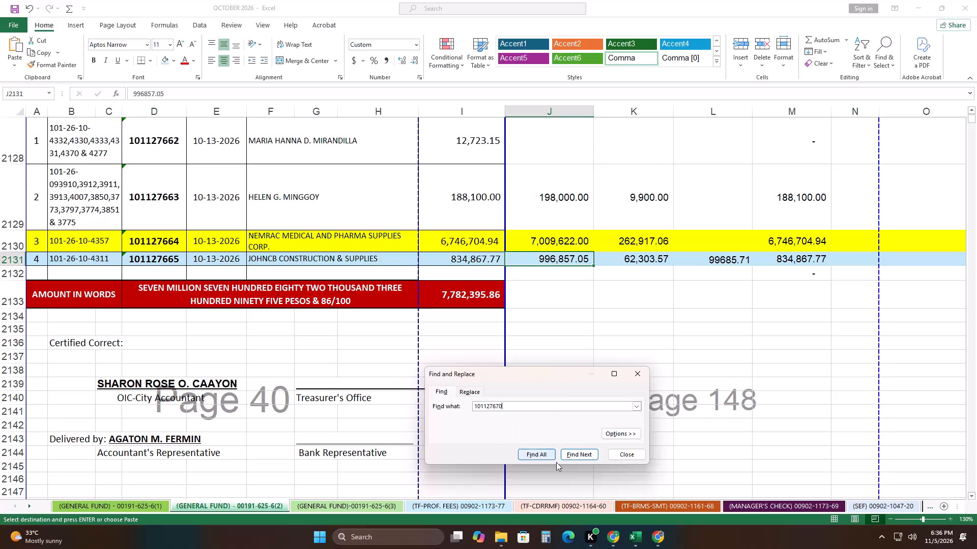
{"action": "left_click", "coordinate": [542, 455]}
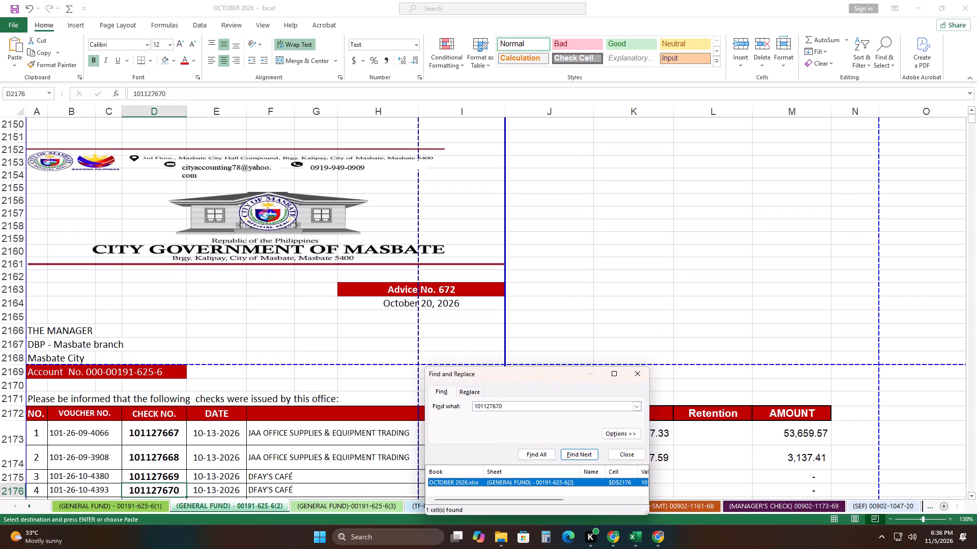
{"action": "scroll", "coordinate": [277, 375], "scroll_direction": "down", "scroll_amount": 5}
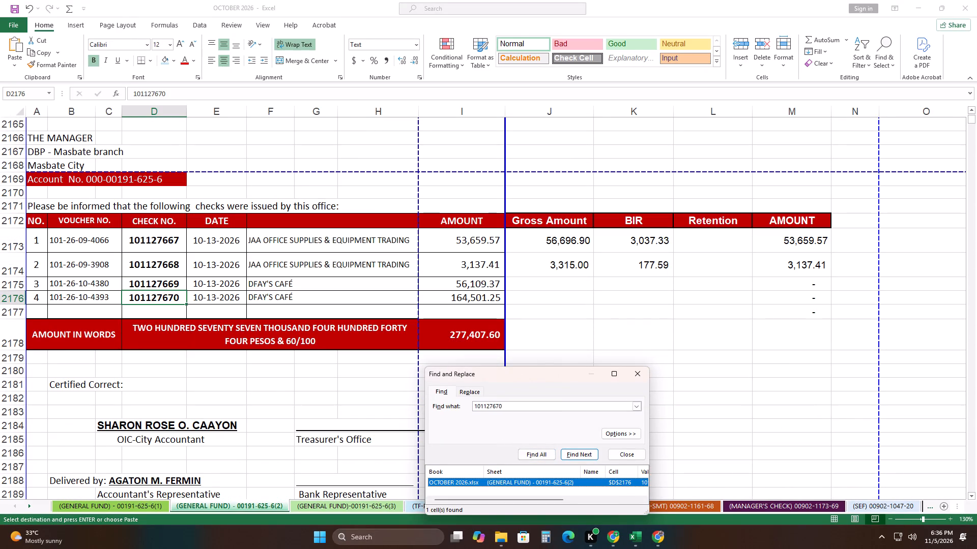
{"action": "scroll", "coordinate": [249, 367], "scroll_direction": "down", "scroll_amount": 1}
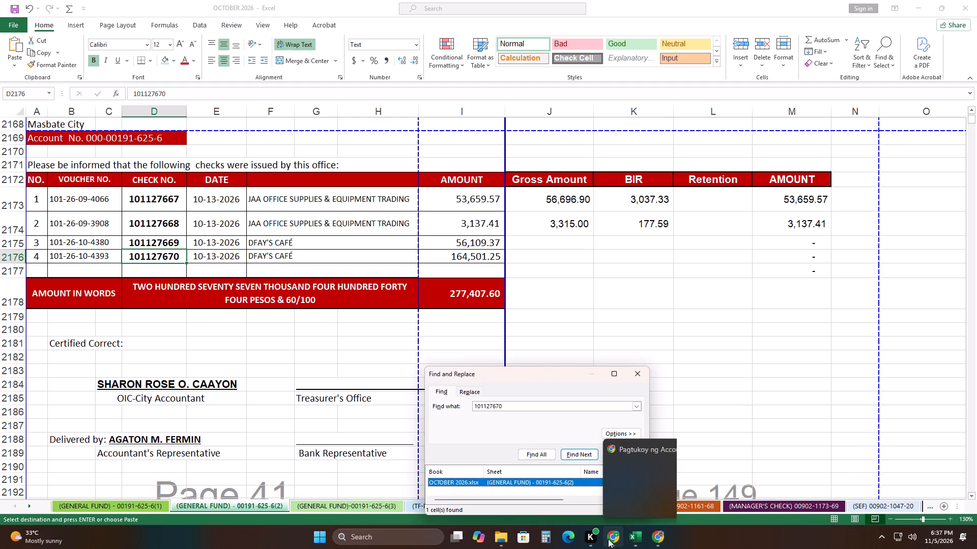
{"action": "left_click", "coordinate": [634, 539]}
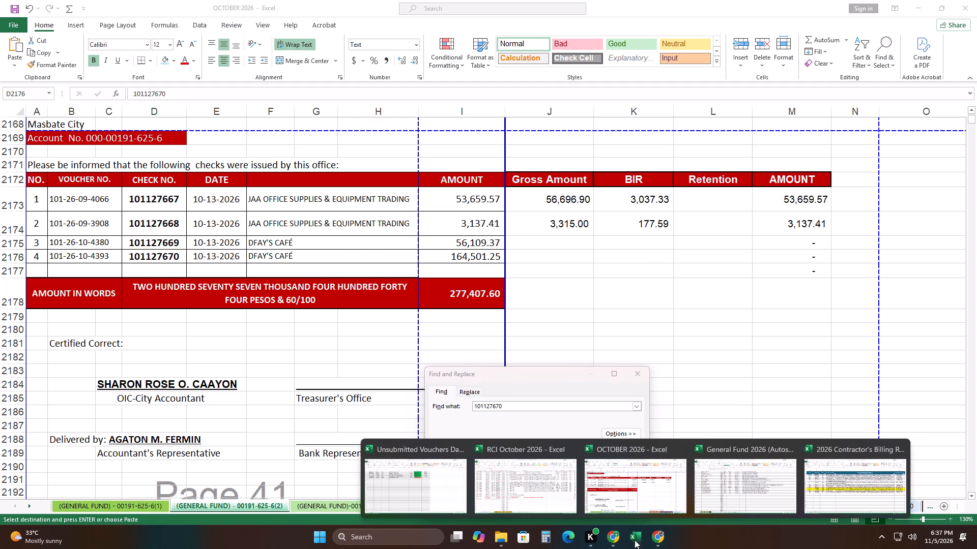
{"action": "left_click", "coordinate": [529, 501]}
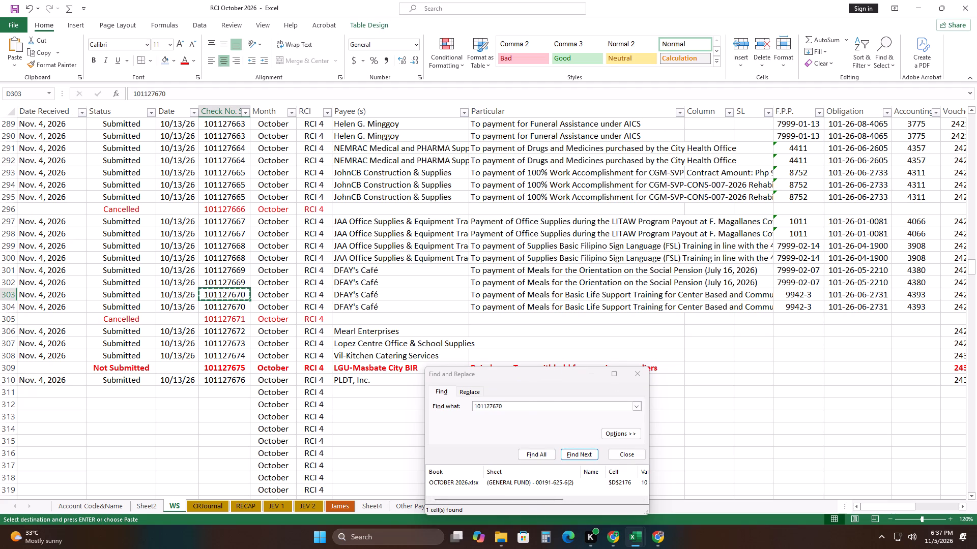
Review the WS entries for rows 303–304 from the check details across to the debit and credit amounts.
{"action": "left_click_drag", "start_coordinate": [13, 293], "coordinate": [11, 302]}
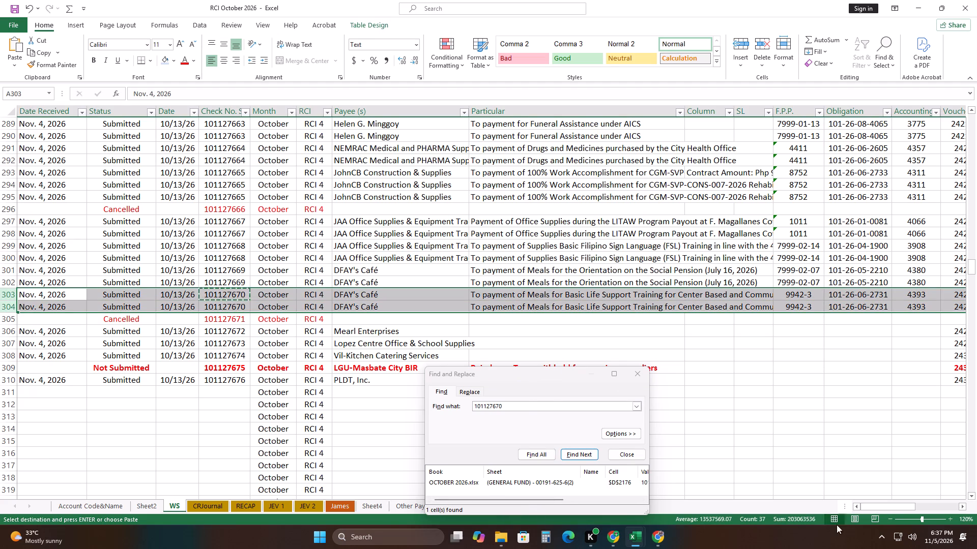
{"action": "left_click_drag", "start_coordinate": [874, 507], "coordinate": [894, 505]}
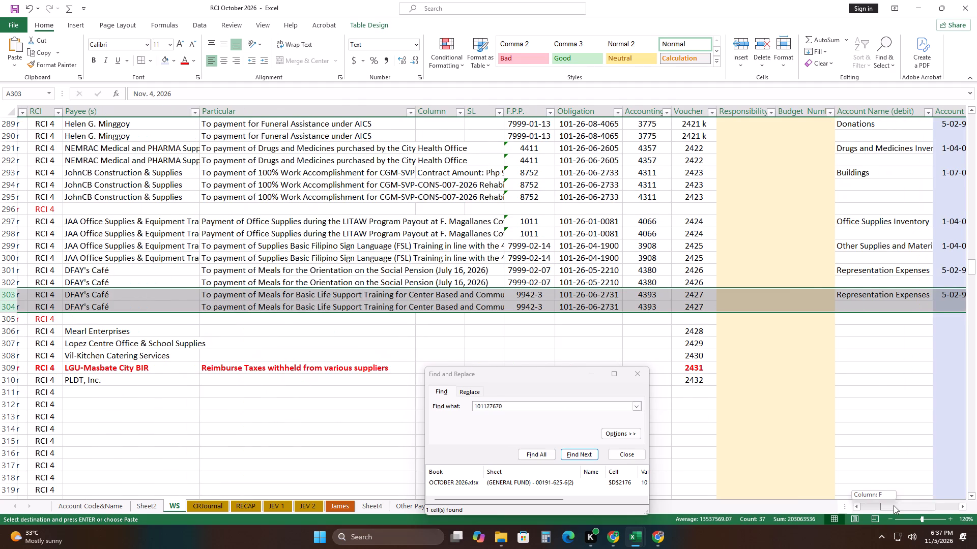
{"action": "left_click_drag", "start_coordinate": [894, 505], "coordinate": [898, 504]}
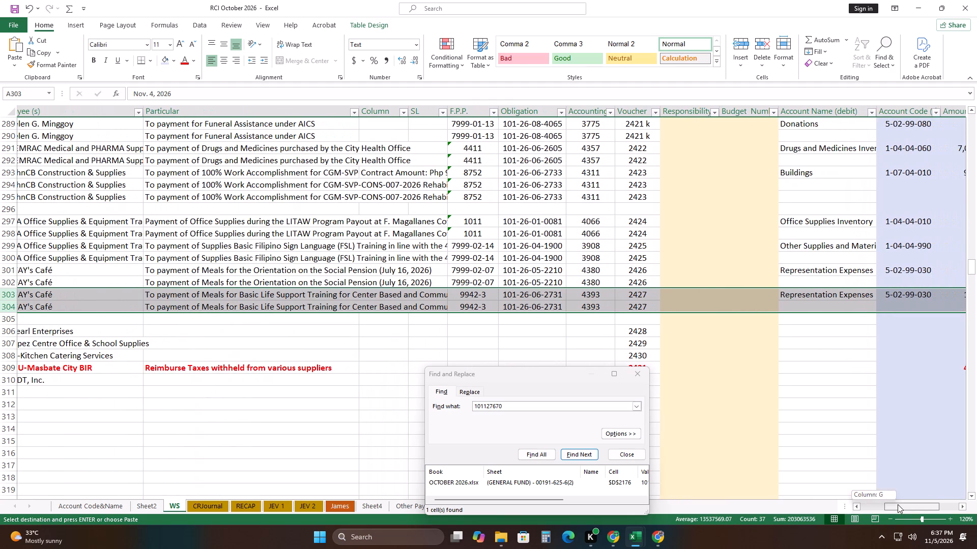
{"action": "left_click_drag", "start_coordinate": [898, 504], "coordinate": [915, 496]}
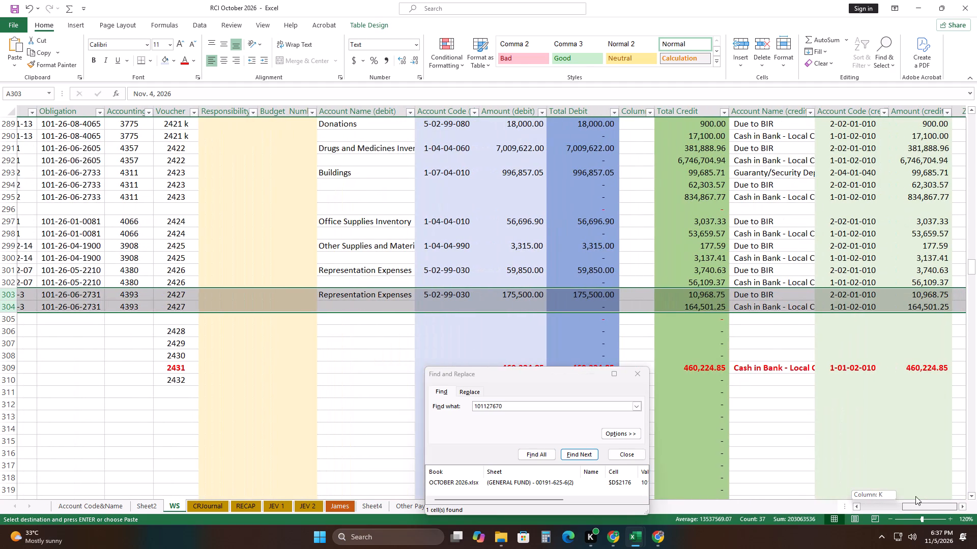
{"action": "left_click_drag", "start_coordinate": [915, 496], "coordinate": [944, 482]}
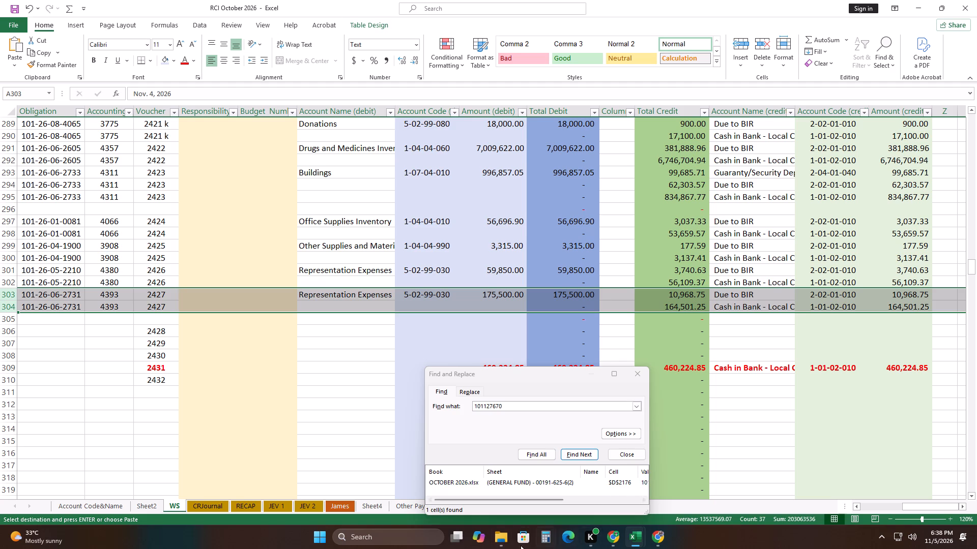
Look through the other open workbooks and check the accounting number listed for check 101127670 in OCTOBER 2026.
{"action": "left_click", "coordinate": [644, 534]}
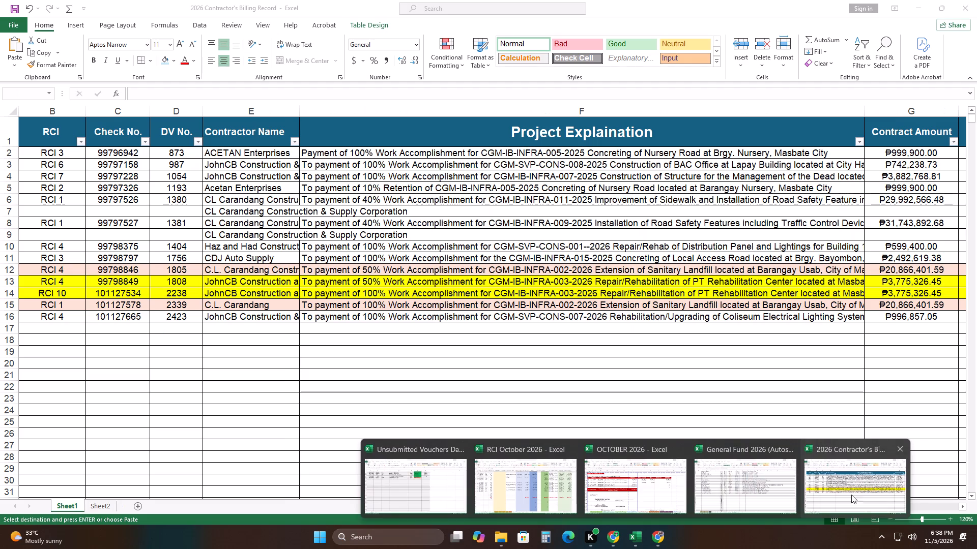
{"action": "left_click", "coordinate": [851, 495]}
{"action": "left_click", "coordinate": [636, 537]}
{"action": "left_click", "coordinate": [719, 492]}
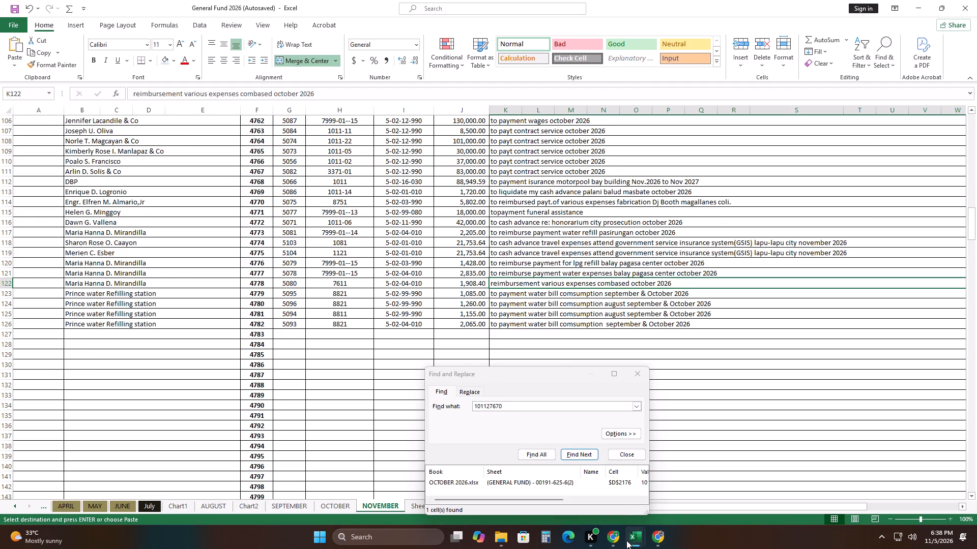
{"action": "left_click", "coordinate": [644, 537]}
{"action": "left_click", "coordinate": [639, 497]}
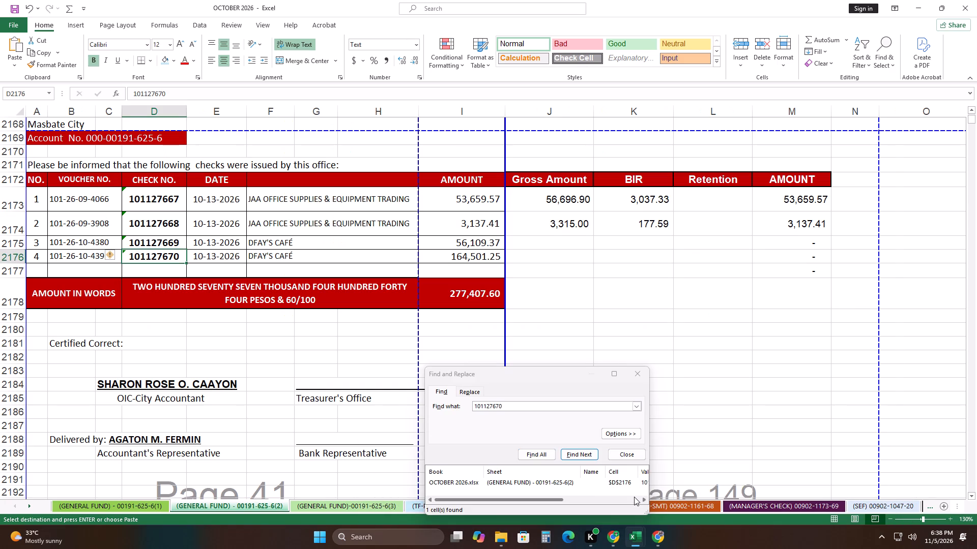
{"action": "left_click", "coordinate": [202, 258]}
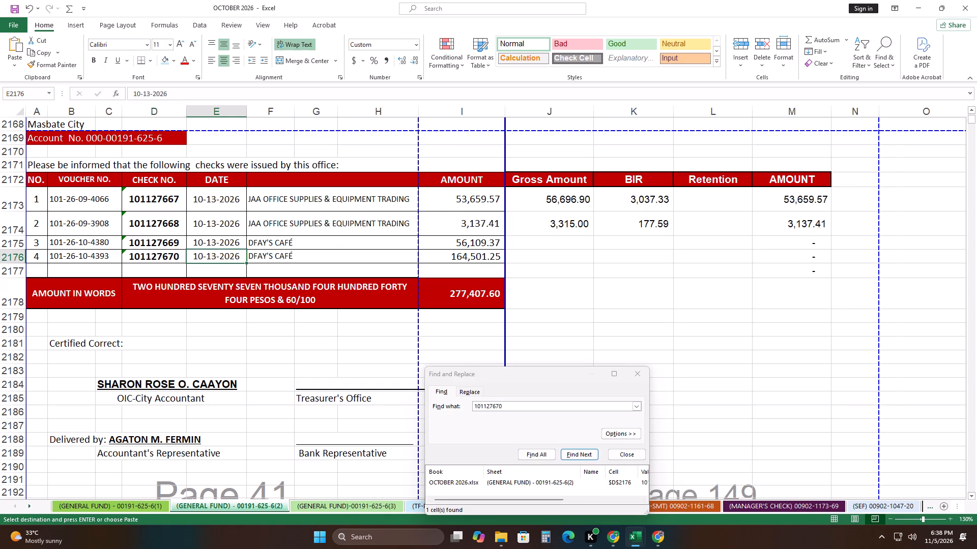
{"action": "left_click", "coordinate": [12, 254]}
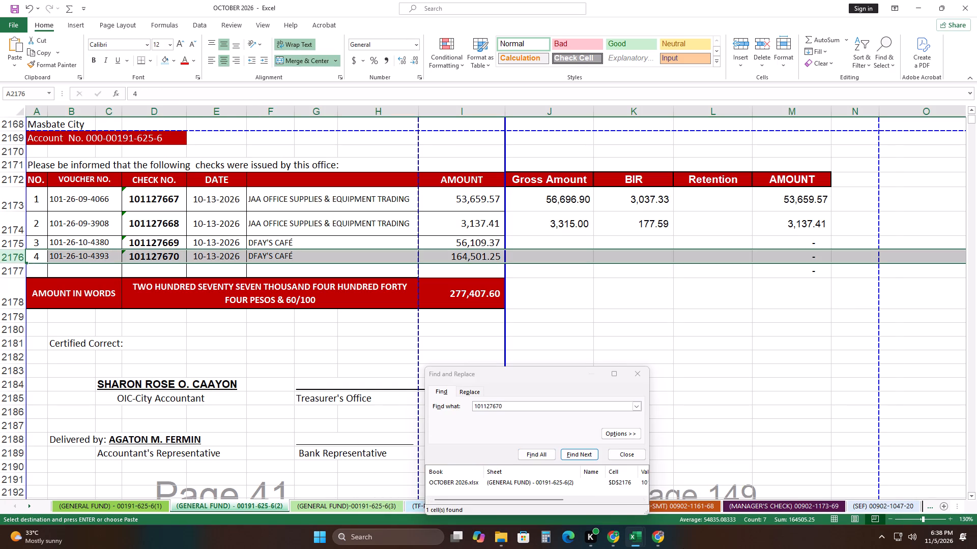
Switch to the General Fund 2026 workbook and search the entire workbook for accounting number 4393.
{"action": "left_click", "coordinate": [642, 533]}
{"action": "left_click", "coordinate": [737, 492]}
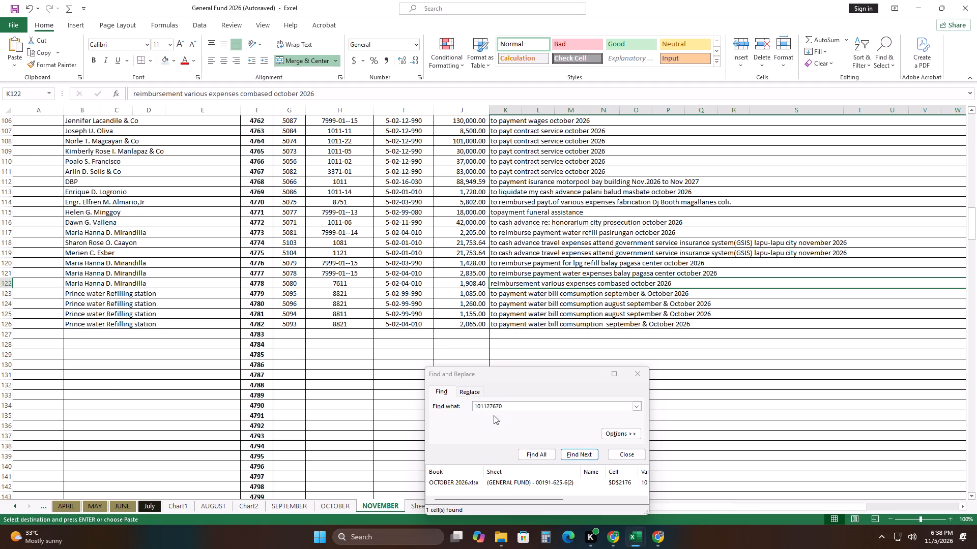
{"action": "double_click", "coordinate": [513, 405]}
{"action": "type", "text": "4393"}
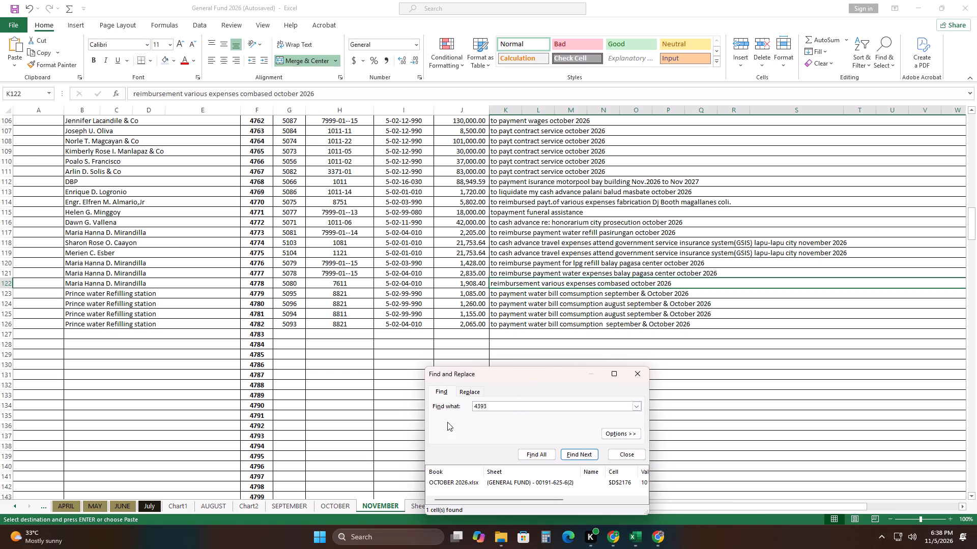
{"action": "left_click", "coordinate": [629, 434]}
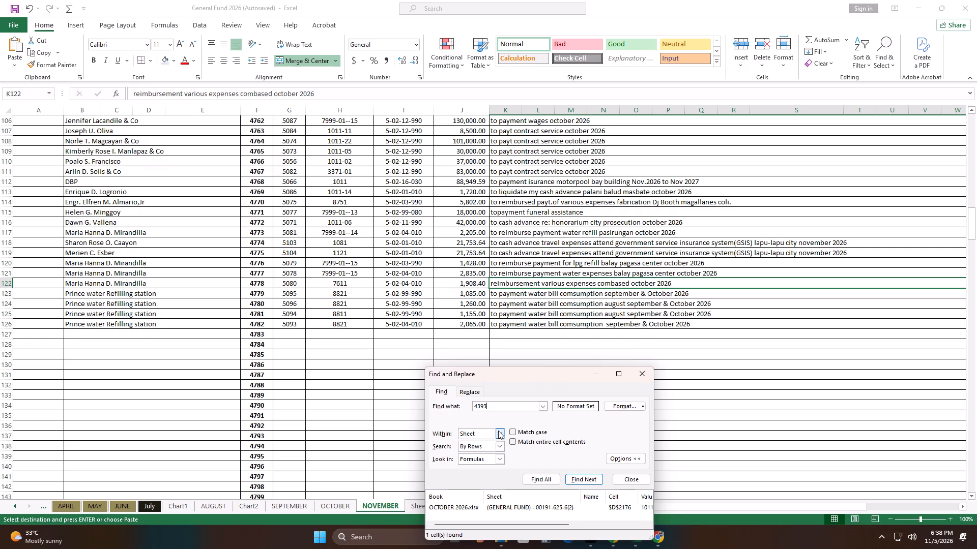
{"action": "left_click", "coordinate": [499, 430]}
{"action": "left_click", "coordinate": [482, 449]}
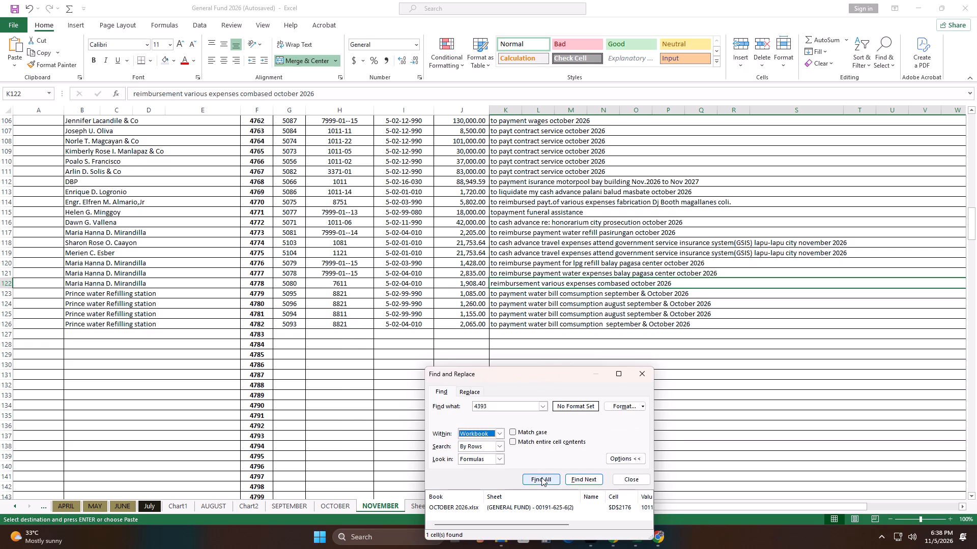
{"action": "left_click", "coordinate": [540, 479]}
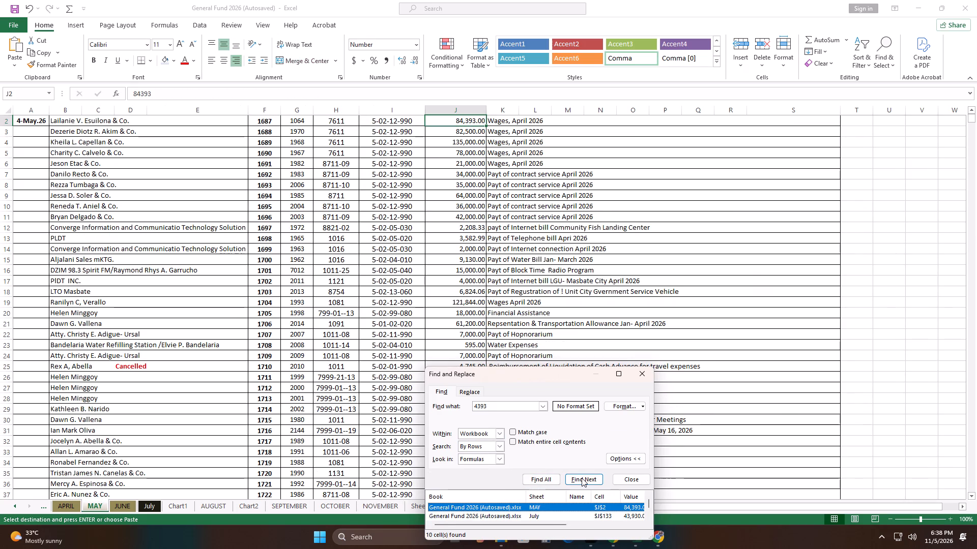
Step through the 4393 matches to the D'fays entry on the OCTOBER sheet, examine its row, and close the search.
{"action": "left_click", "coordinate": [583, 477]}
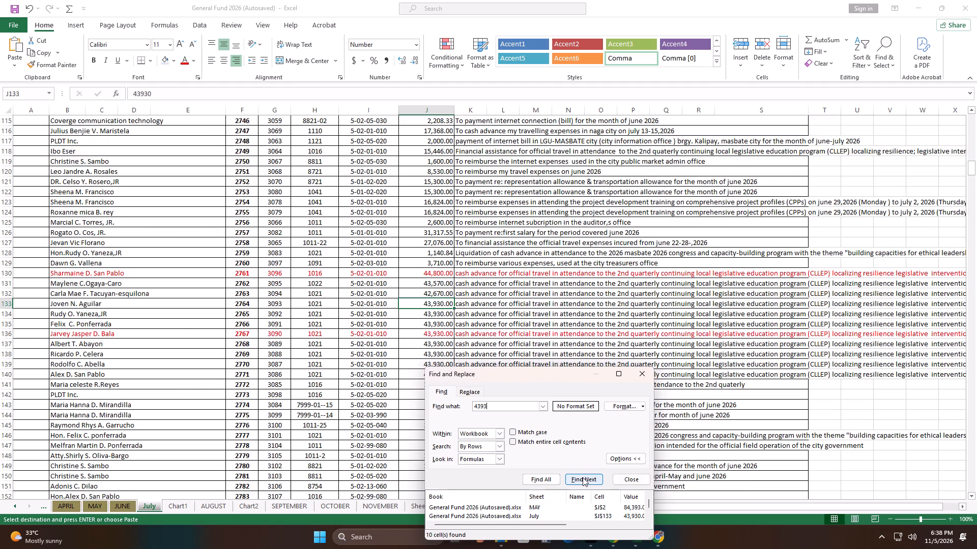
{"action": "left_click", "coordinate": [583, 477]}
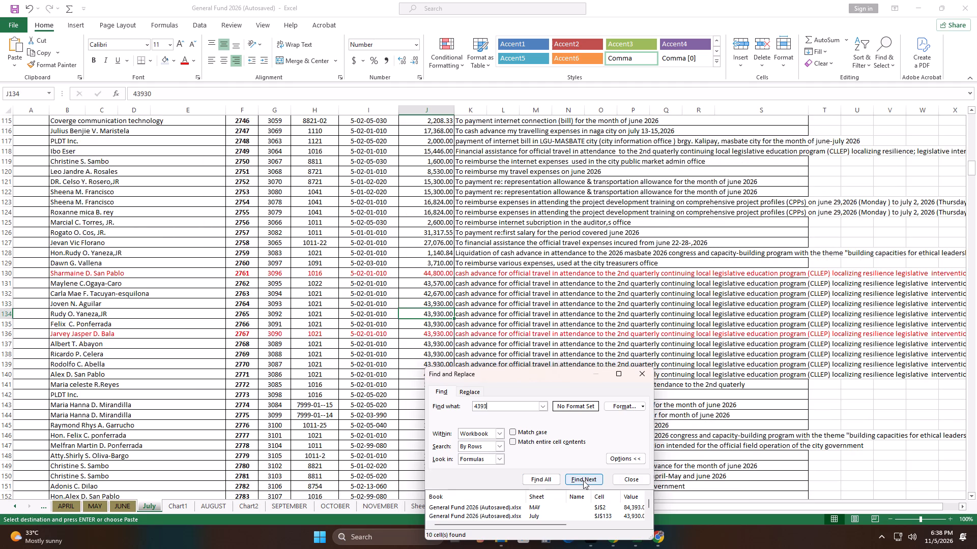
{"action": "left_click", "coordinate": [583, 480]}
{"action": "left_click", "coordinate": [584, 479]}
{"action": "left_click", "coordinate": [584, 479]}
{"action": "left_click", "coordinate": [584, 479]}
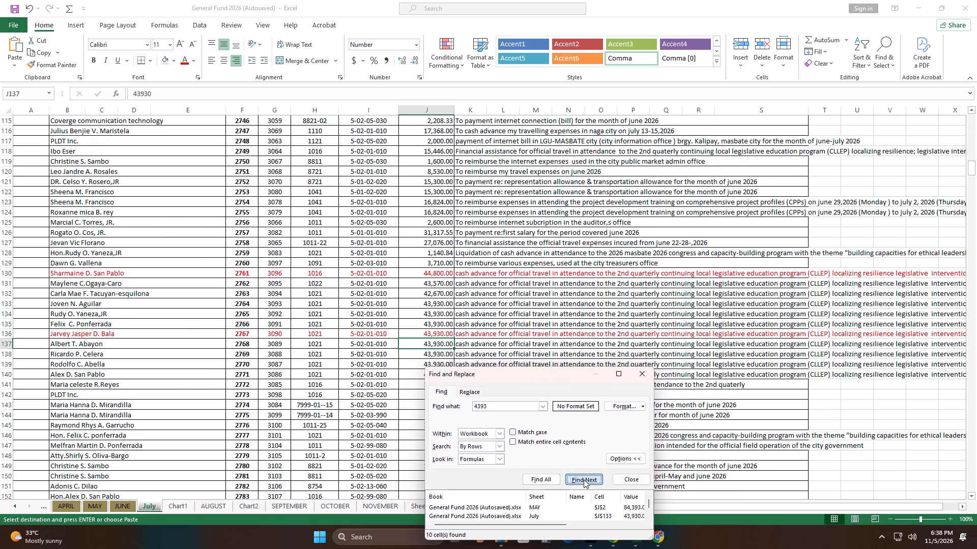
{"action": "left_click", "coordinate": [584, 479]}
{"action": "left_click", "coordinate": [618, 479]}
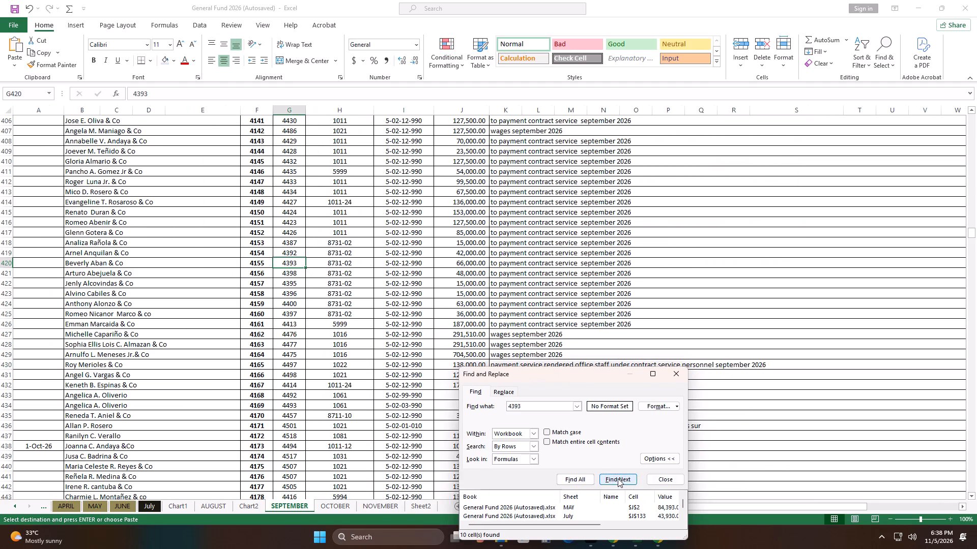
{"action": "left_click", "coordinate": [618, 478]}
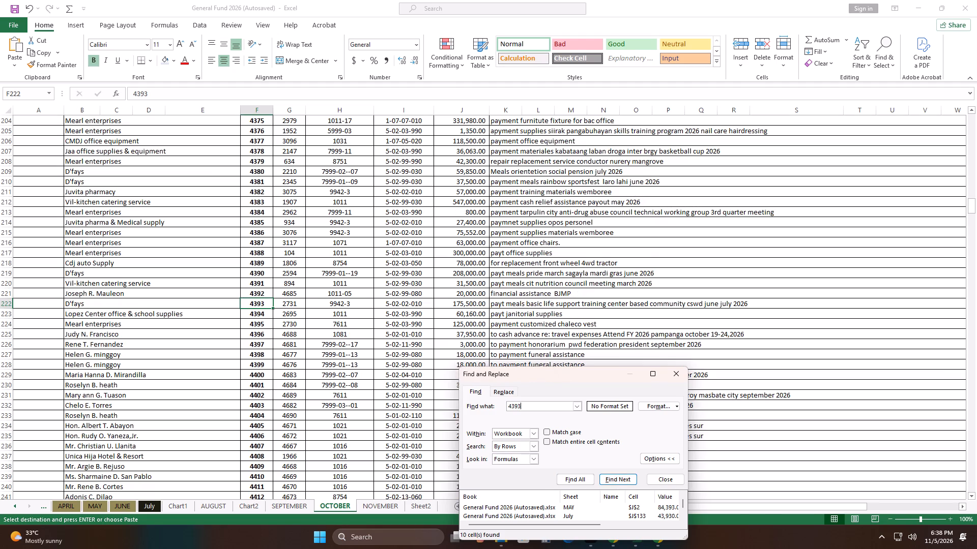
{"action": "left_click", "coordinate": [9, 304]}
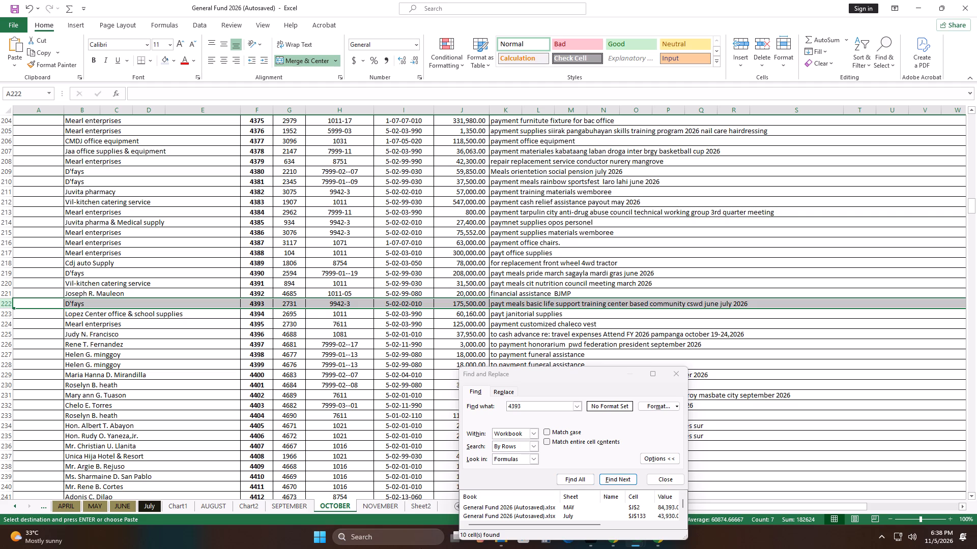
{"action": "left_click", "coordinate": [675, 376]}
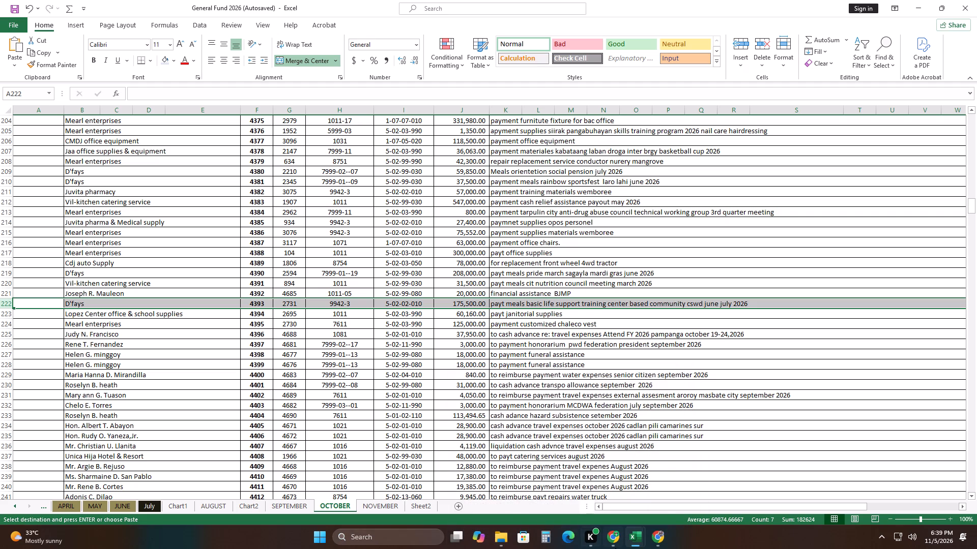
Return to RCI October 2026 and copy row 303's debit amount of 175,500.00 from WS into Sheet2 cell J123 as a value.
{"action": "left_click", "coordinate": [642, 538]}
{"action": "left_click", "coordinate": [547, 493]}
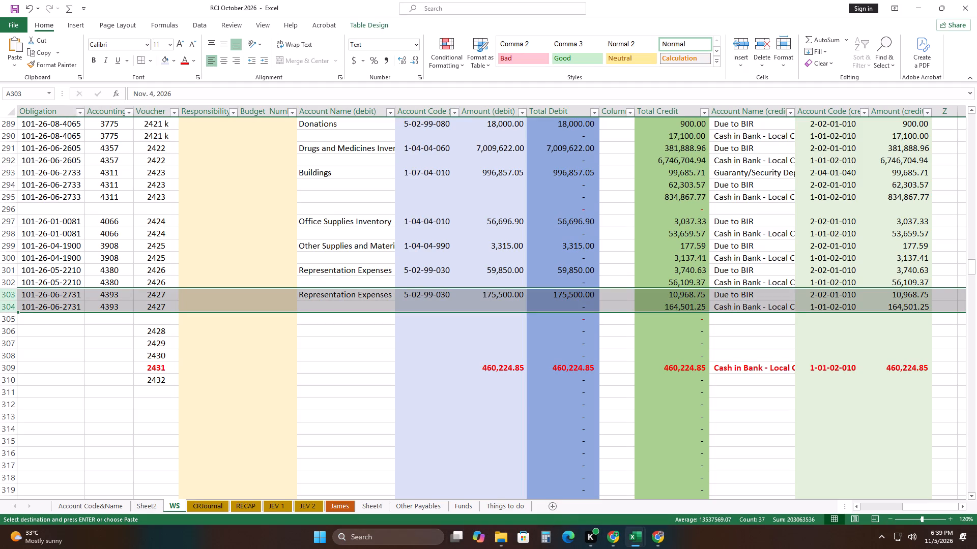
{"action": "left_click", "coordinate": [506, 297]}
{"action": "right_click", "coordinate": [506, 297]}
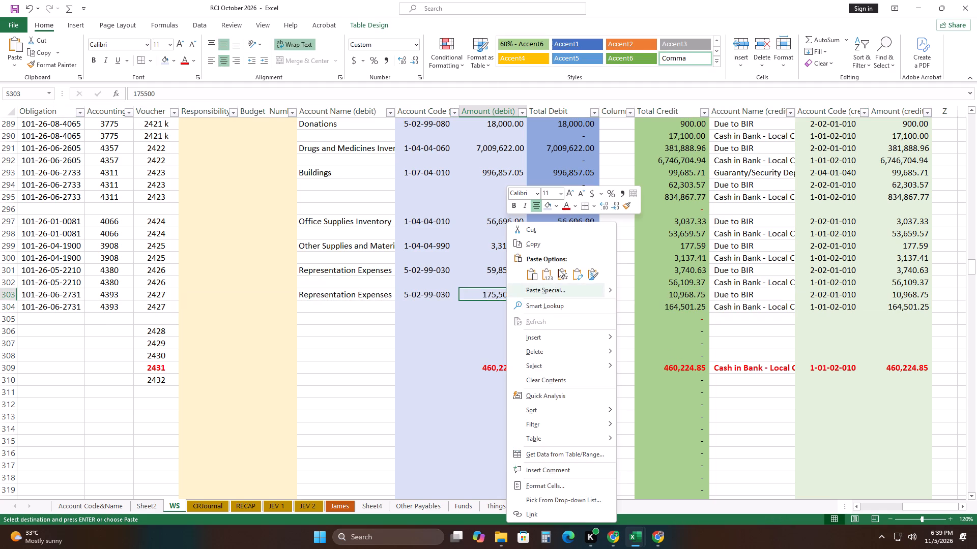
{"action": "left_click", "coordinate": [555, 245]}
{"action": "left_click", "coordinate": [155, 505]}
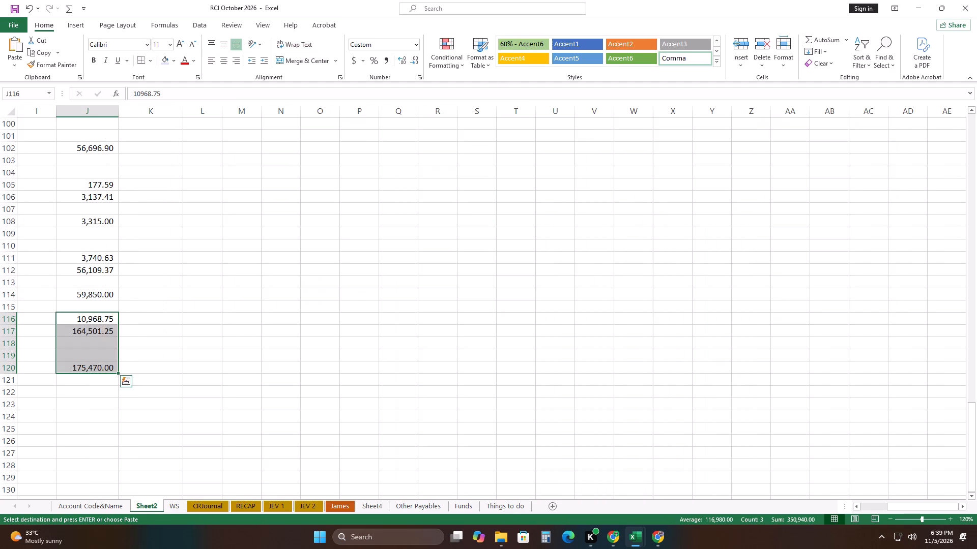
{"action": "scroll", "coordinate": [145, 417], "scroll_direction": "down", "scroll_amount": 2}
{"action": "left_click", "coordinate": [96, 329]}
{"action": "right_click", "coordinate": [96, 329]}
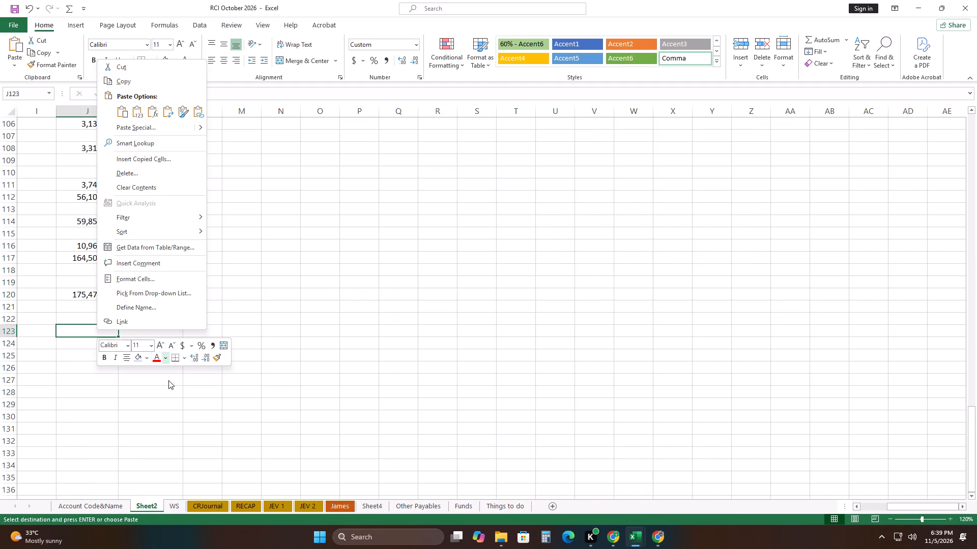
{"action": "left_click", "coordinate": [141, 113]}
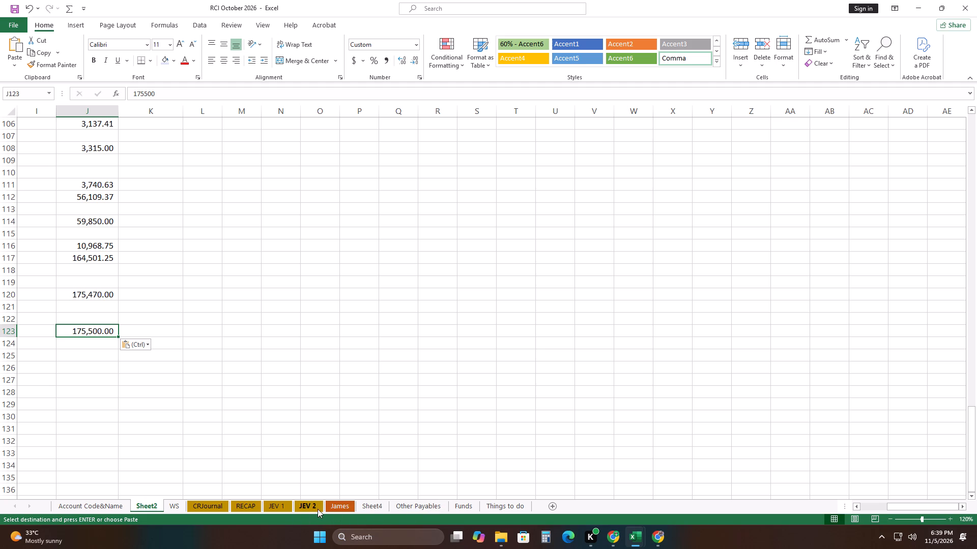
Copy row 304's Cash in Bank credit amount of 164,501.25 from WS into Sheet2 cell J124 as a value.
{"action": "left_click", "coordinate": [176, 509]}
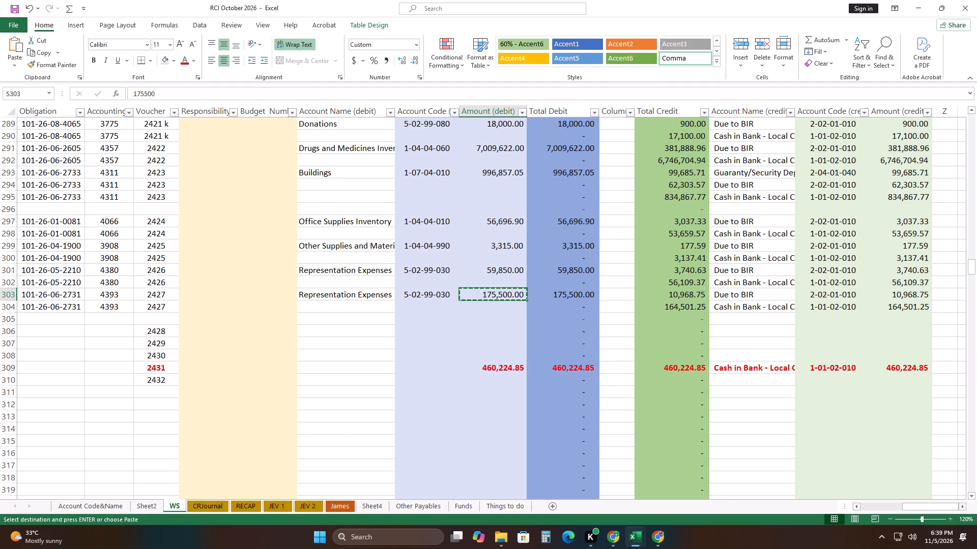
{"action": "left_click", "coordinate": [909, 308]}
{"action": "right_click", "coordinate": [907, 308]}
{"action": "left_click", "coordinate": [834, 27]}
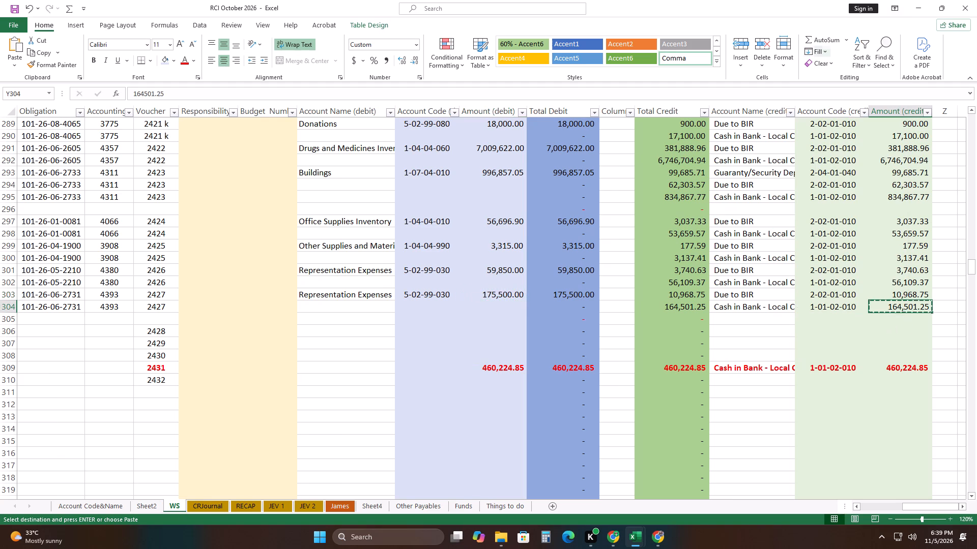
{"action": "left_click", "coordinate": [147, 506]}
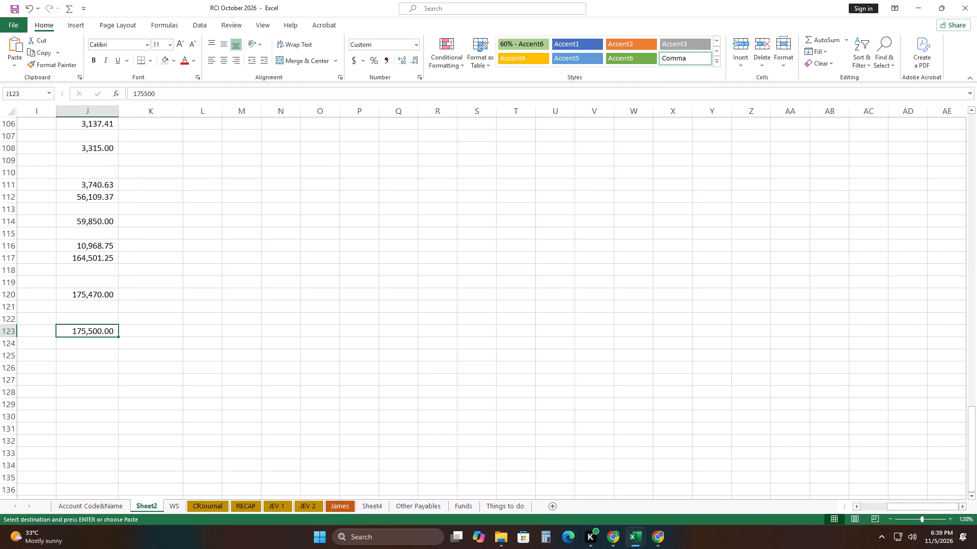
{"action": "left_click", "coordinate": [102, 344]}
{"action": "right_click", "coordinate": [100, 344]}
{"action": "left_click", "coordinate": [139, 124]}
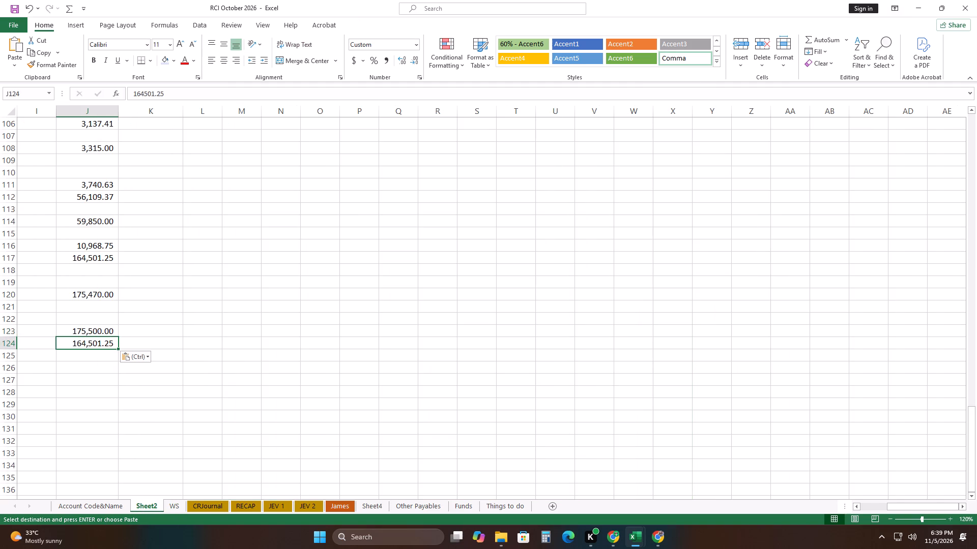
Calculate the difference in Sheet2 cell J127 with the formula =J123-J124.
{"action": "left_click", "coordinate": [102, 381]}
{"action": "key", "text": "equal"}
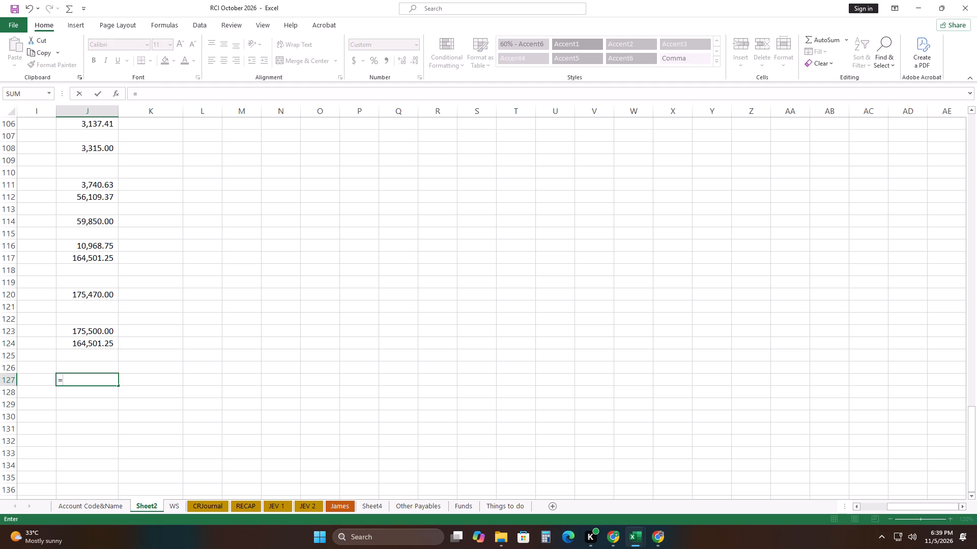
{"action": "left_click", "coordinate": [89, 334]}
{"action": "key", "text": "minus"}
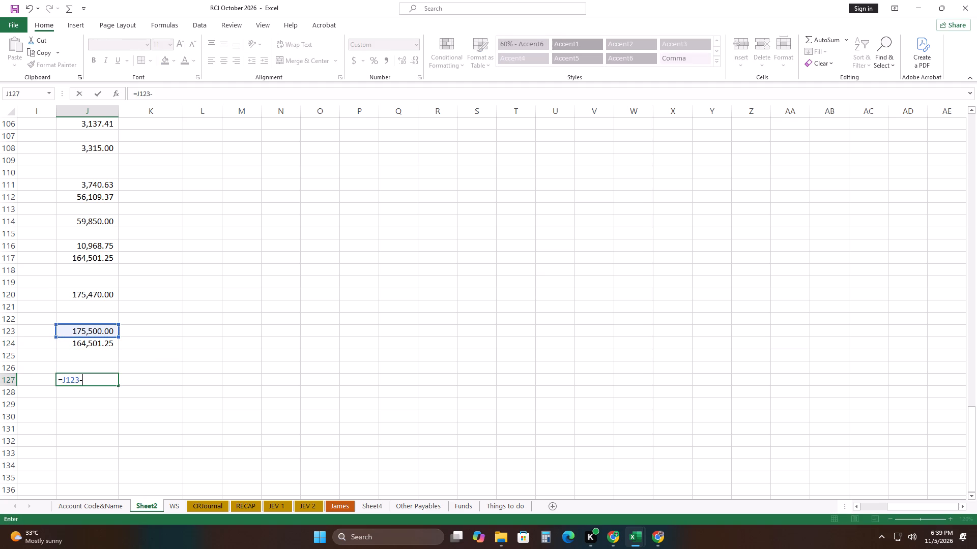
{"action": "left_click", "coordinate": [103, 343]}
{"action": "key", "text": "Return"}
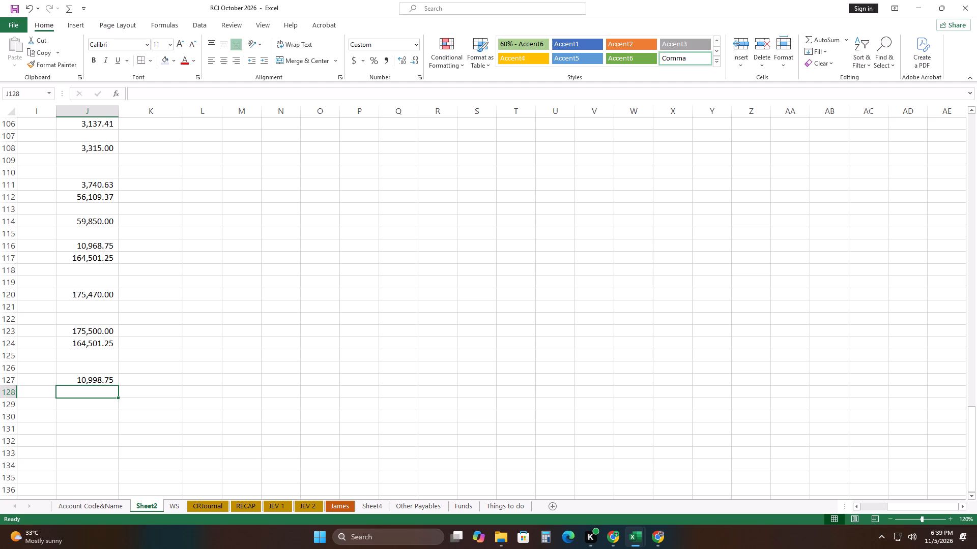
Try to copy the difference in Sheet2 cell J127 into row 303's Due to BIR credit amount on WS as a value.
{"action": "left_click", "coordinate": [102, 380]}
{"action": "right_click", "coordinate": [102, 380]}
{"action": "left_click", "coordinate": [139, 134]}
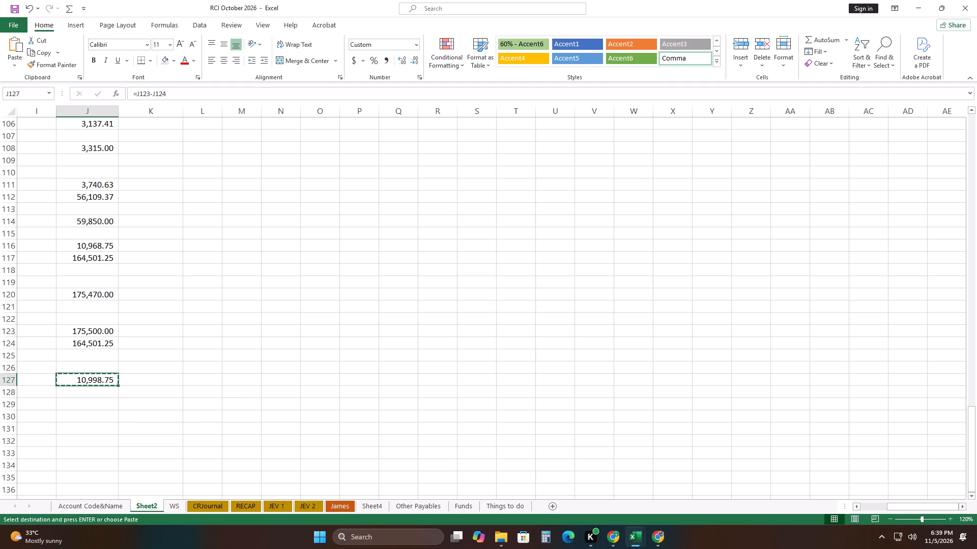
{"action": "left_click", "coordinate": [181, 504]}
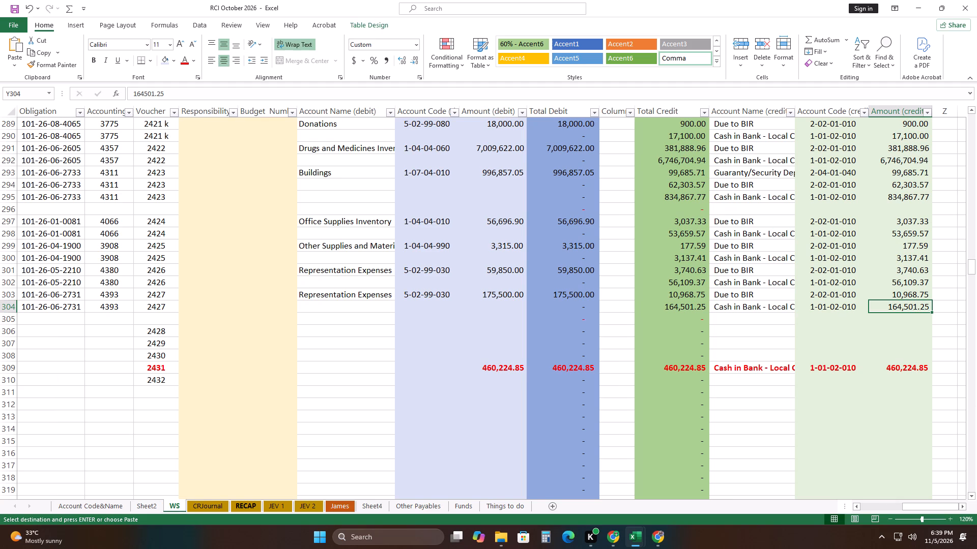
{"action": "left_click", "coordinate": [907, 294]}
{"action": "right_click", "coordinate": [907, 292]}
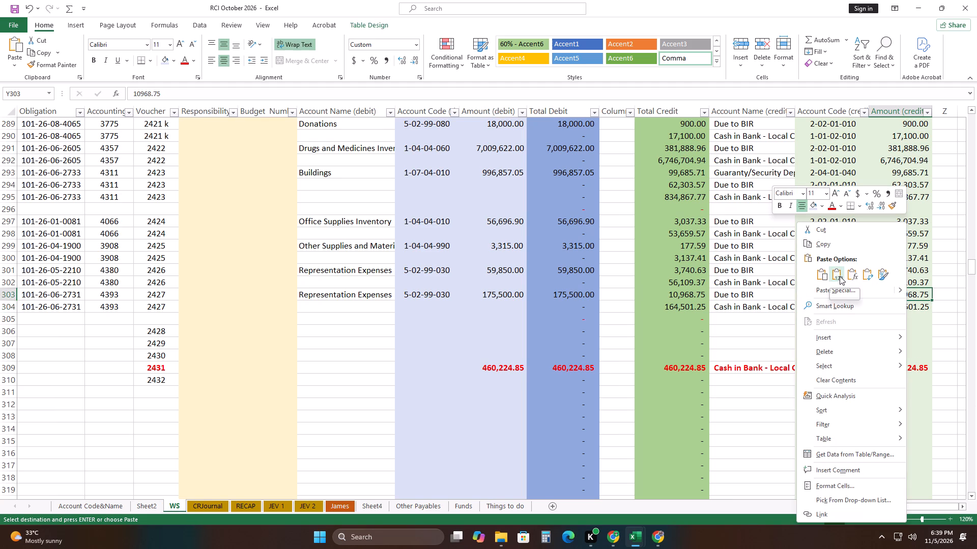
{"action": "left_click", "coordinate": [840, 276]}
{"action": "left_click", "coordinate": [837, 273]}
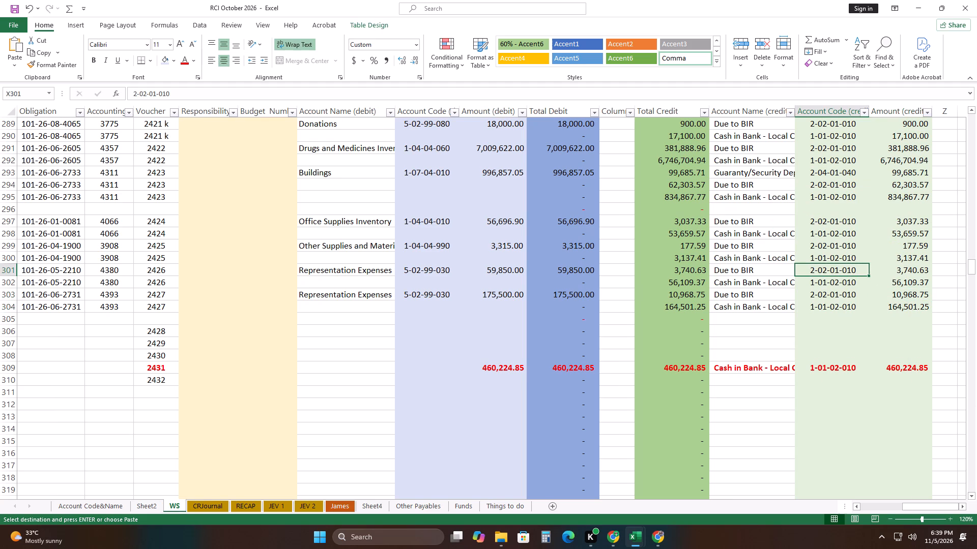
Copy the difference in Sheet2 cell J127 and paste it as a value, 10,998.75, into row 303's credit amount on WS.
{"action": "left_click_drag", "start_coordinate": [141, 509], "coordinate": [146, 505]}
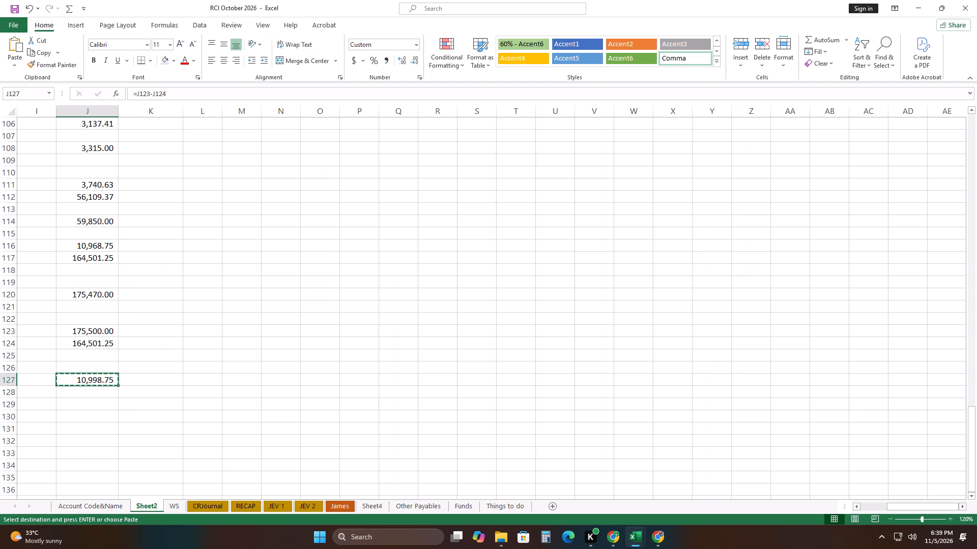
{"action": "left_click", "coordinate": [102, 381]}
{"action": "right_click", "coordinate": [102, 380]}
{"action": "left_click", "coordinate": [154, 132]}
{"action": "left_click", "coordinate": [171, 507]}
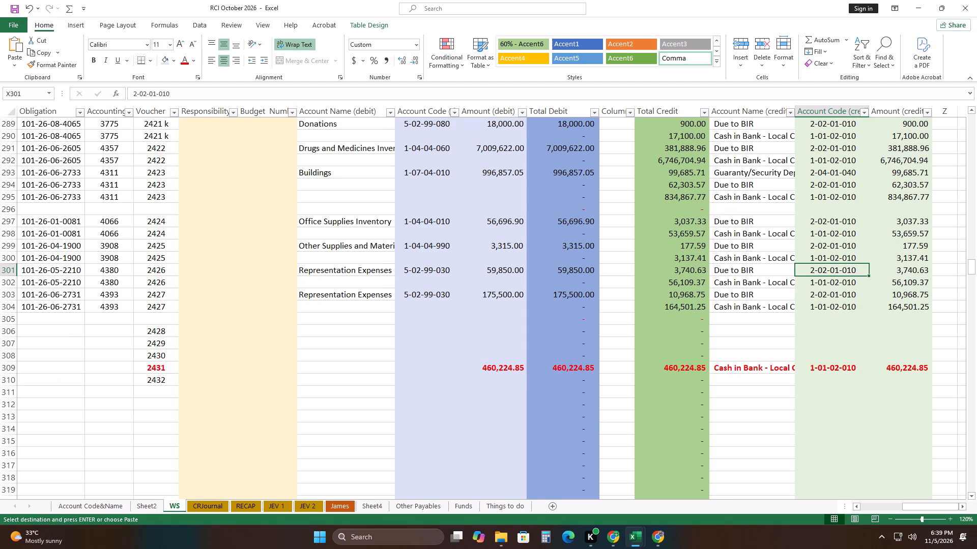
{"action": "left_click", "coordinate": [906, 293]}
{"action": "right_click", "coordinate": [905, 292]}
{"action": "left_click", "coordinate": [834, 272]}
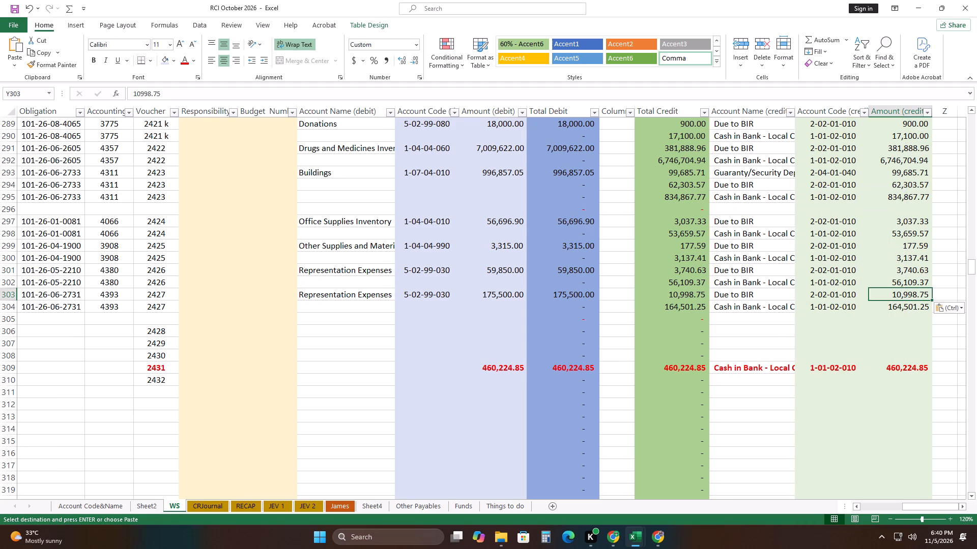
Copy the credit amounts of rows 303 and 304 from WS into Sheet2 cells J130:J131 as values.
{"action": "left_click_drag", "start_coordinate": [779, 358], "coordinate": [785, 356]}
{"action": "left_click_drag", "start_coordinate": [905, 296], "coordinate": [910, 310]}
{"action": "right_click", "coordinate": [908, 302]}
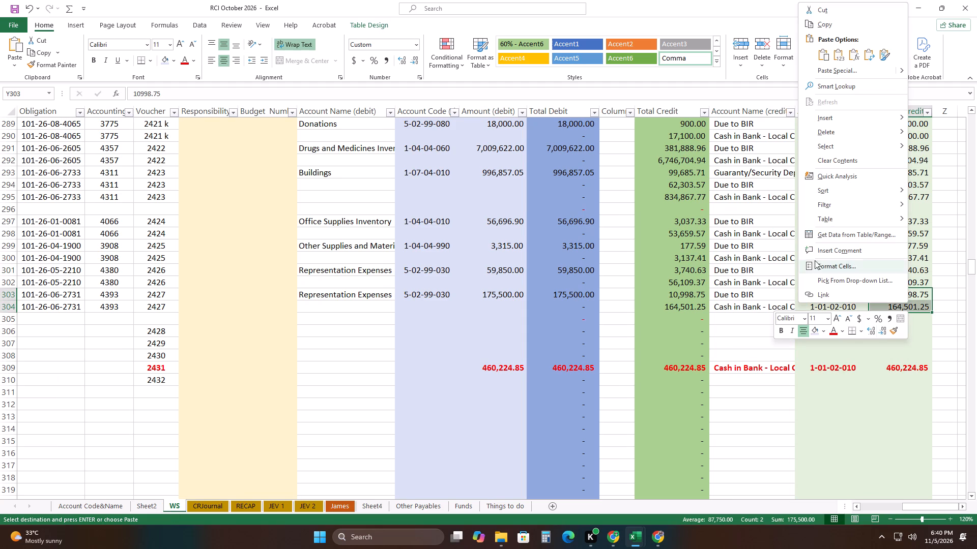
{"action": "left_click", "coordinate": [835, 25]}
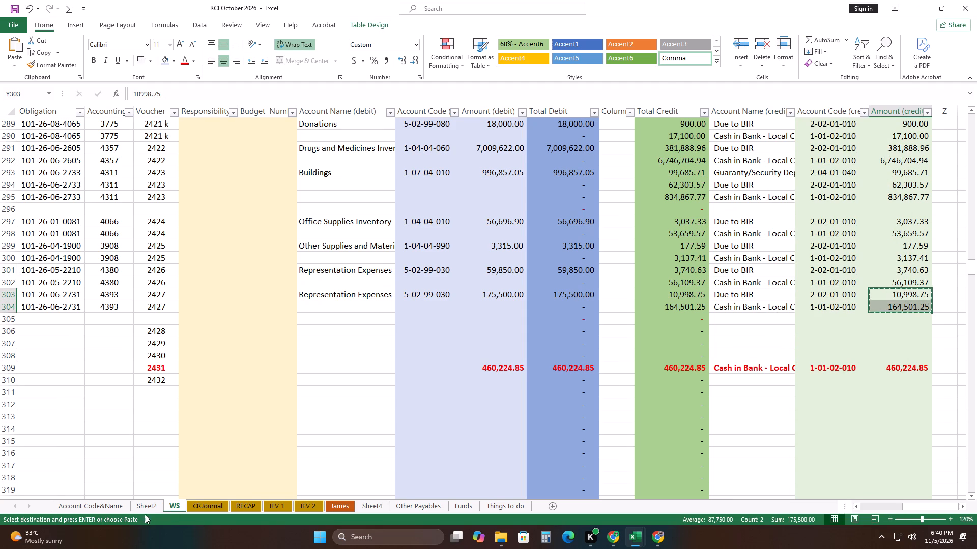
{"action": "left_click", "coordinate": [145, 504]}
{"action": "scroll", "coordinate": [103, 446], "scroll_direction": "down", "scroll_amount": 3}
{"action": "right_click", "coordinate": [92, 304]}
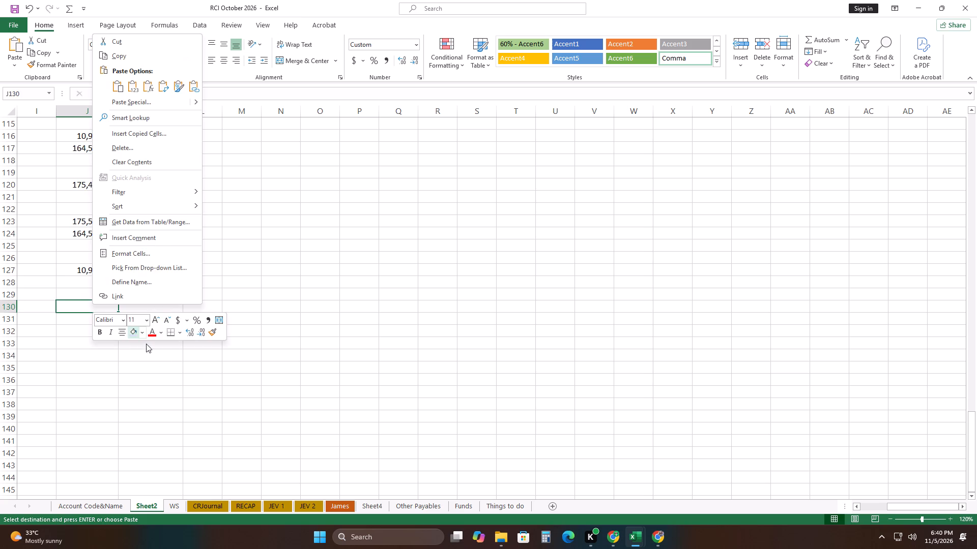
{"action": "left_click", "coordinate": [134, 90]}
Total the two copied credit amounts with AutoSum in Sheet2 cell J133.
{"action": "left_click", "coordinate": [290, 330]}
{"action": "scroll", "coordinate": [217, 371], "scroll_direction": "down", "scroll_amount": 1}
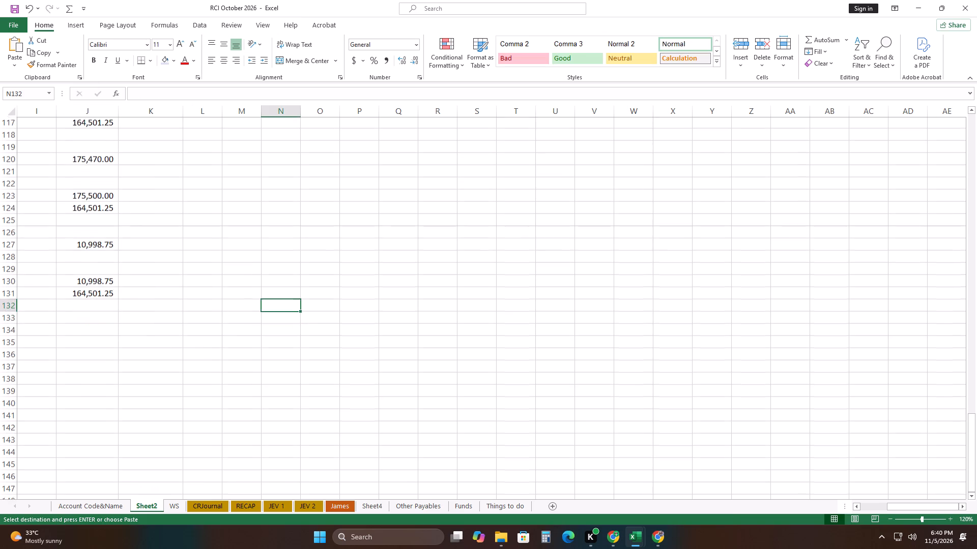
{"action": "left_click_drag", "start_coordinate": [95, 271], "coordinate": [99, 306]}
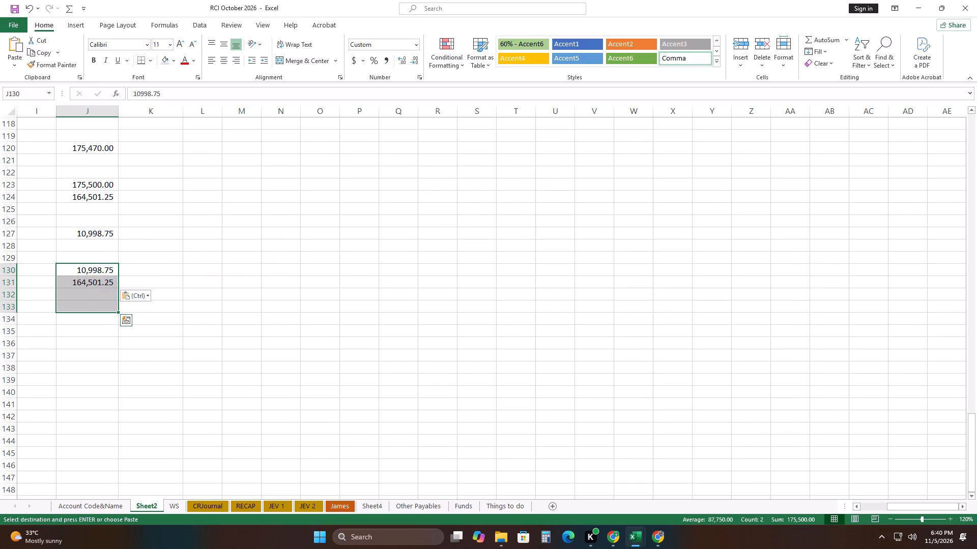
{"action": "left_click", "coordinate": [70, 9]}
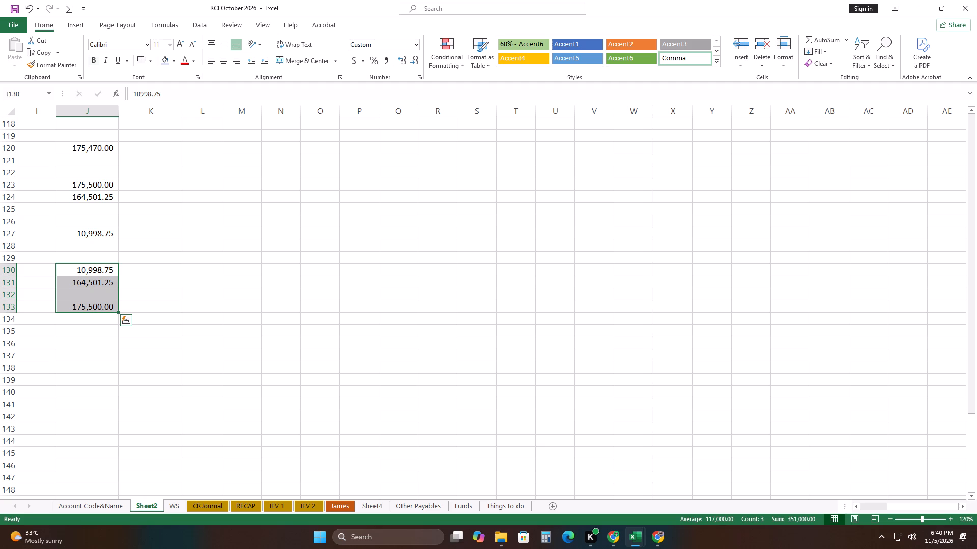
Return to WS and enter accounting number 4374 for Mearl Enterprises in row 306.
{"action": "left_click", "coordinate": [177, 508]}
{"action": "left_click", "coordinate": [556, 385]}
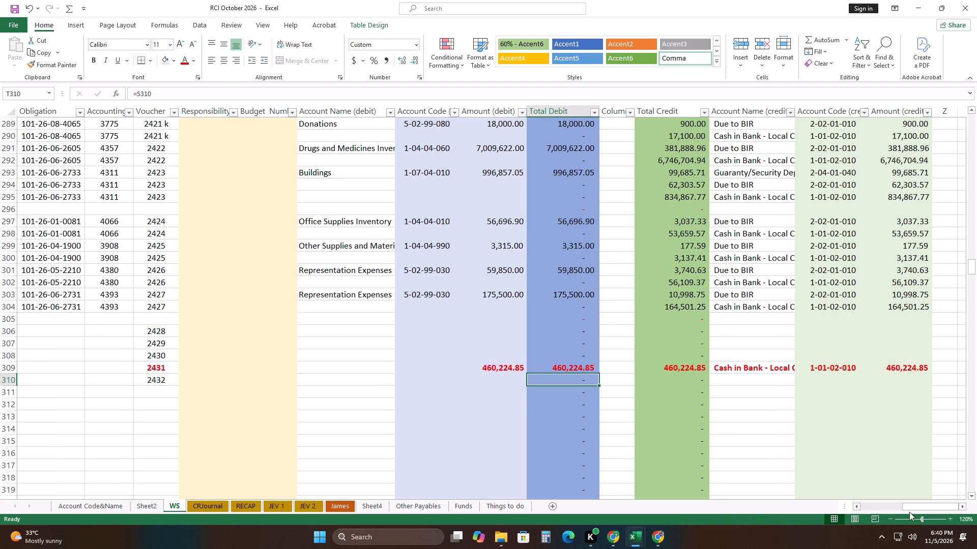
{"action": "left_click_drag", "start_coordinate": [919, 506], "coordinate": [657, 497]}
{"action": "left_click", "coordinate": [524, 334]}
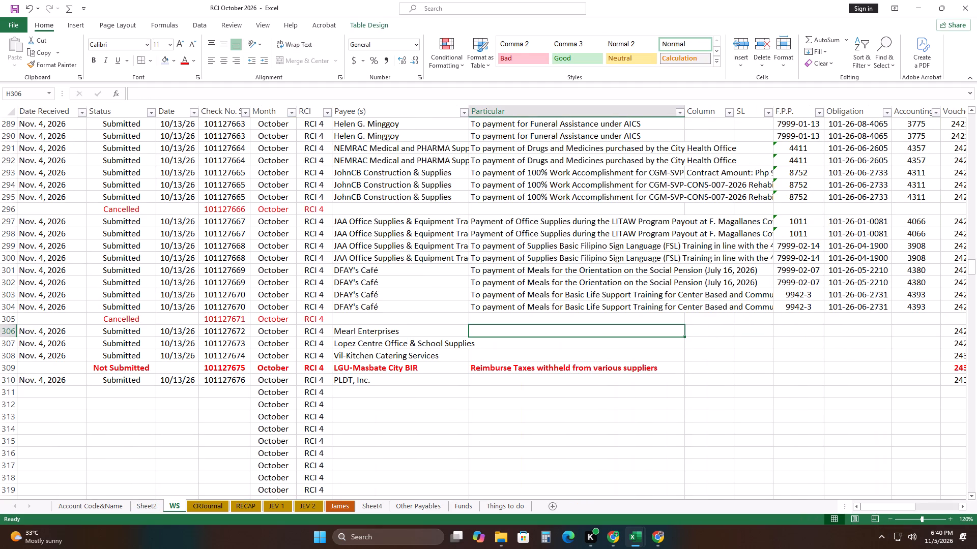
{"action": "left_click_drag", "start_coordinate": [371, 330], "coordinate": [377, 325]}
{"action": "scroll", "coordinate": [411, 442], "scroll_direction": "down", "scroll_amount": 1}
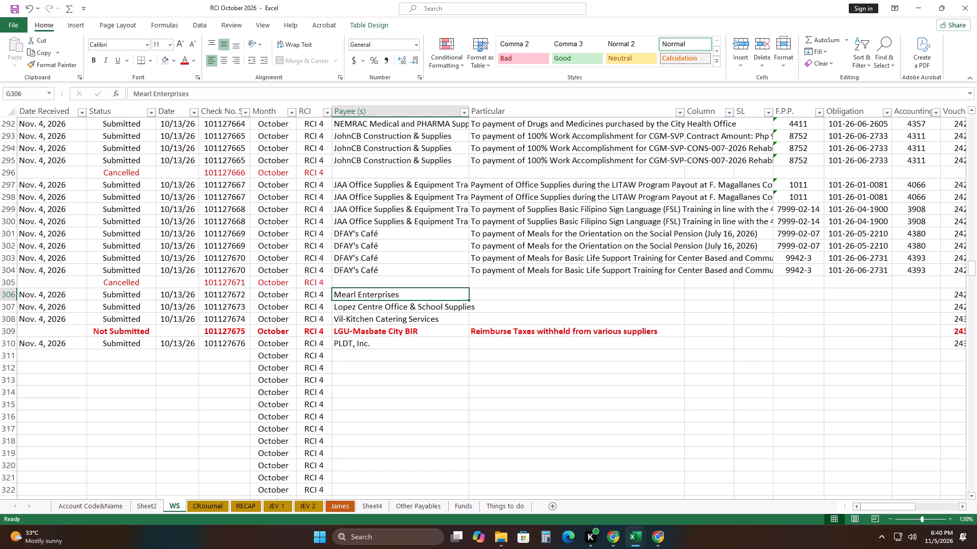
{"action": "left_click", "coordinate": [12, 294]}
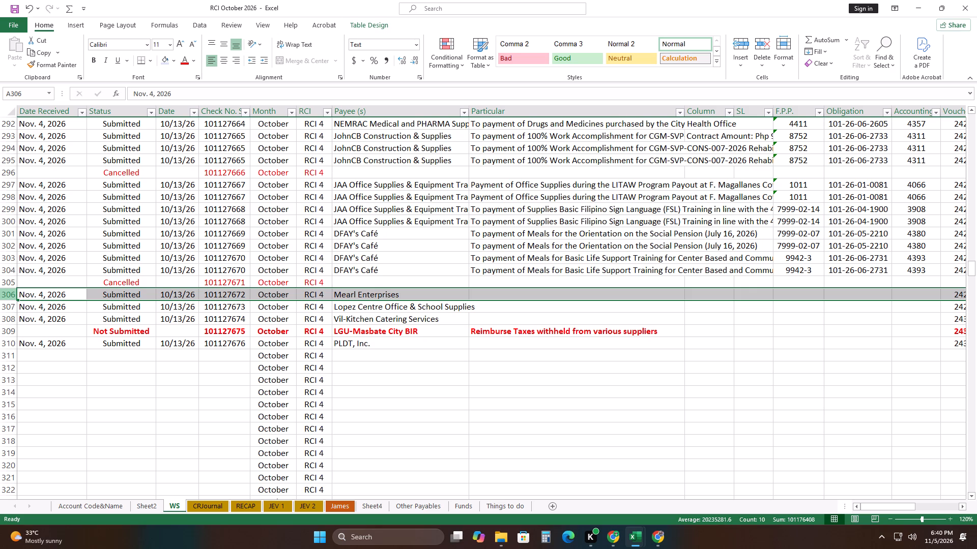
{"action": "left_click", "coordinate": [911, 294]}
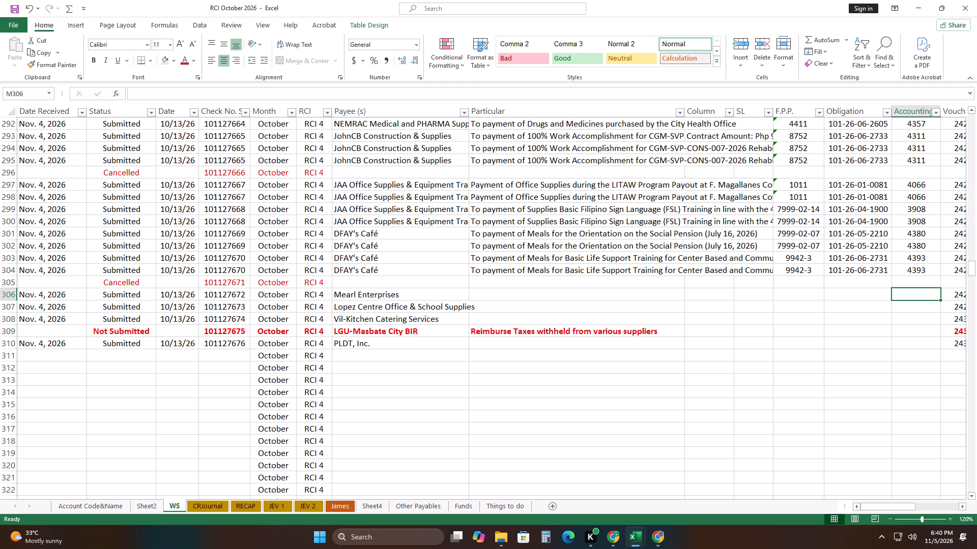
{"action": "key", "text": "4"}
{"action": "type", "text": "374"}
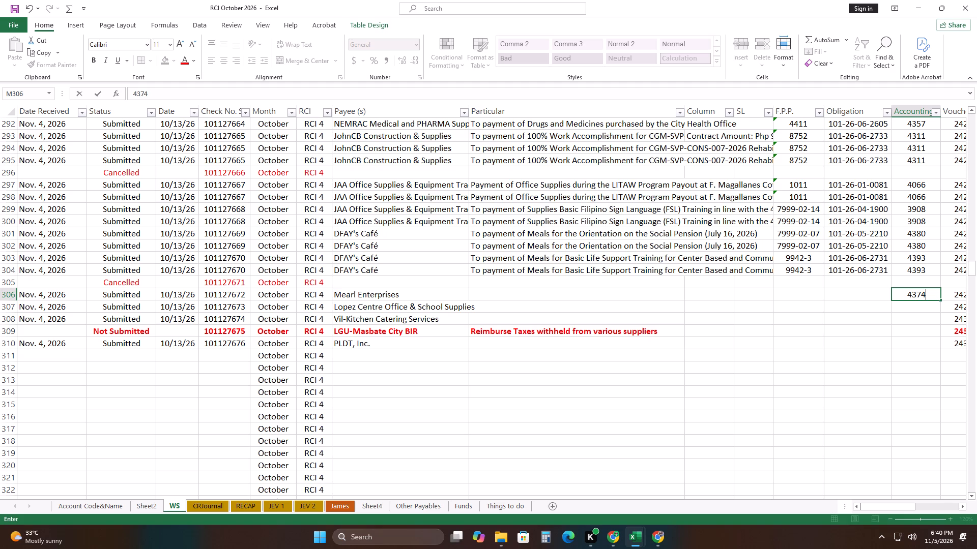
Copy the F.P.P. and Obligation entries from row 304 into row 306 as values.
{"action": "left_click_drag", "start_coordinate": [803, 273], "coordinate": [864, 271]}
{"action": "right_click", "coordinate": [864, 271]}
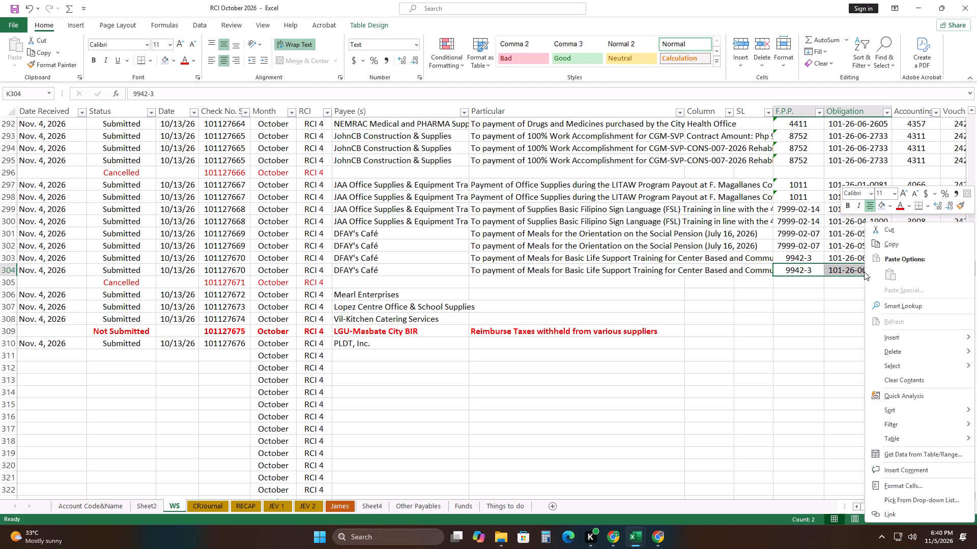
{"action": "left_click", "coordinate": [898, 244]}
{"action": "left_click", "coordinate": [811, 295]}
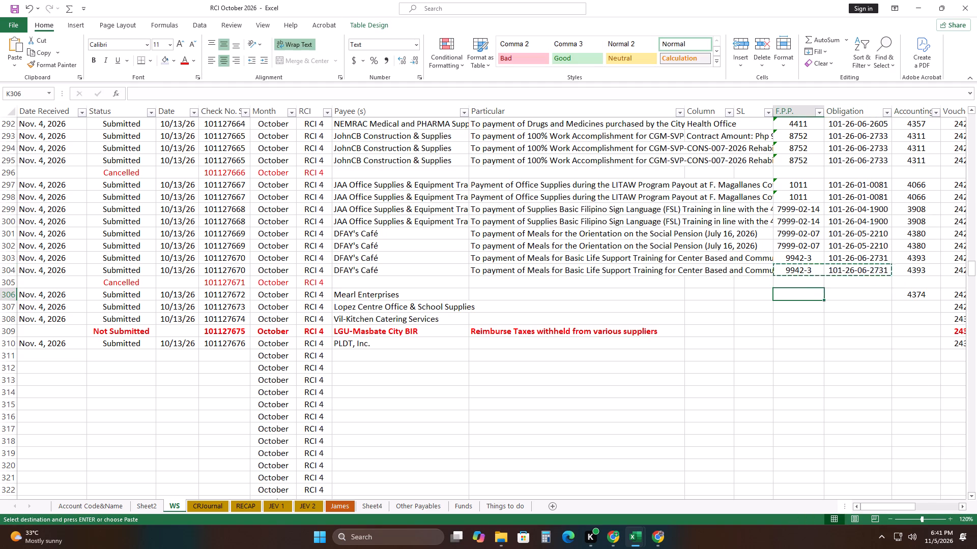
{"action": "right_click", "coordinate": [811, 295]}
{"action": "left_click", "coordinate": [848, 278]}
{"action": "left_click", "coordinate": [805, 321]}
Replace row 306's F.P.P. code with 1011-17.
{"action": "left_click", "coordinate": [807, 296]}
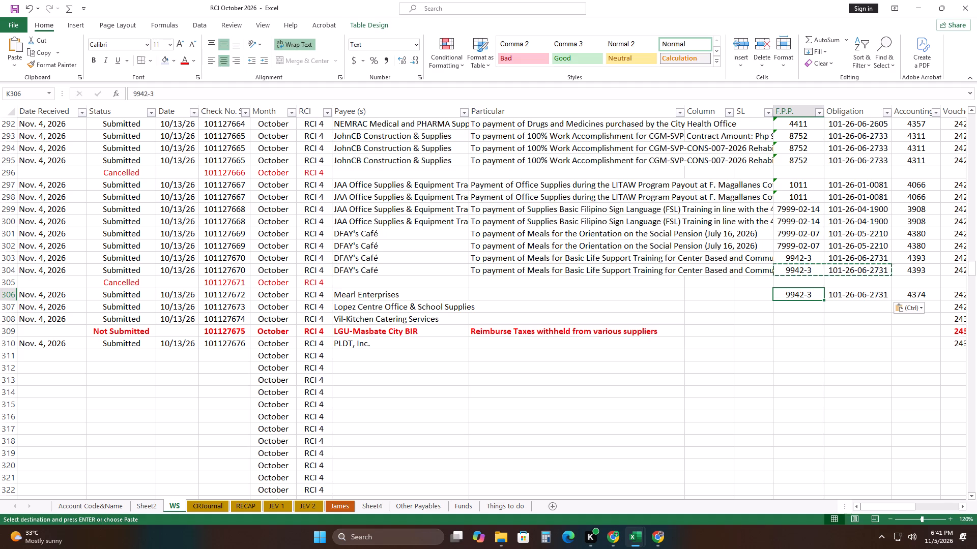
{"action": "type", "text": "10"}
{"action": "type", "text": "11"}
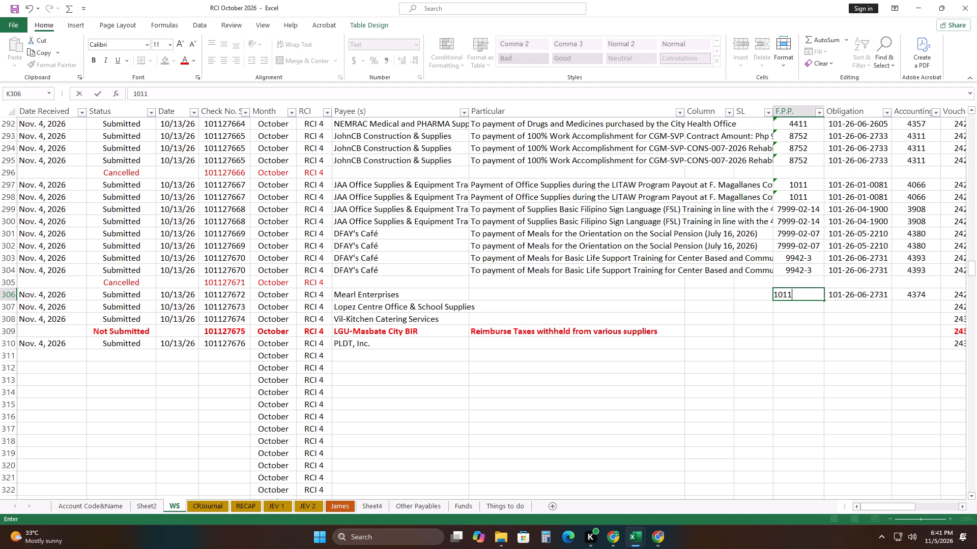
{"action": "type", "text": "-17"}
{"action": "left_click", "coordinate": [839, 309]}
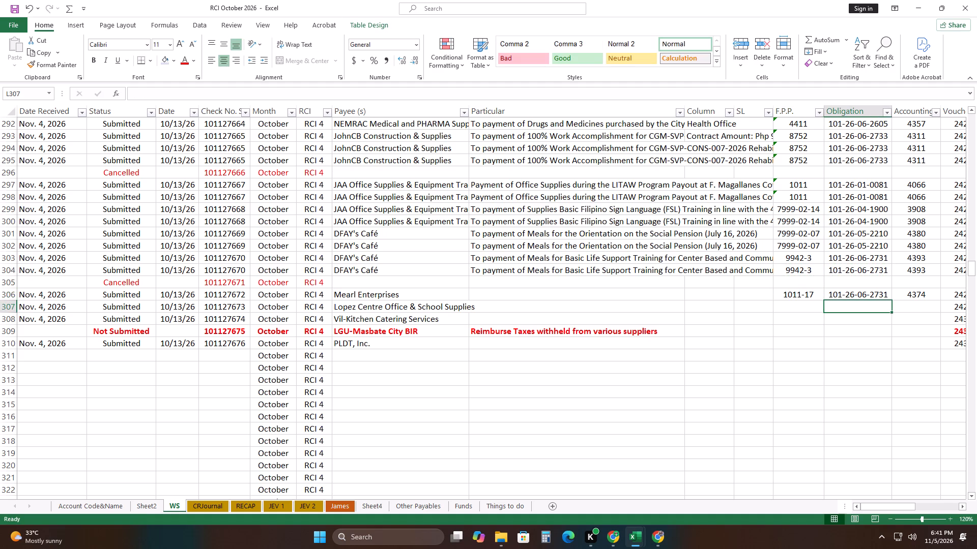
{"action": "double_click", "coordinate": [850, 292]}
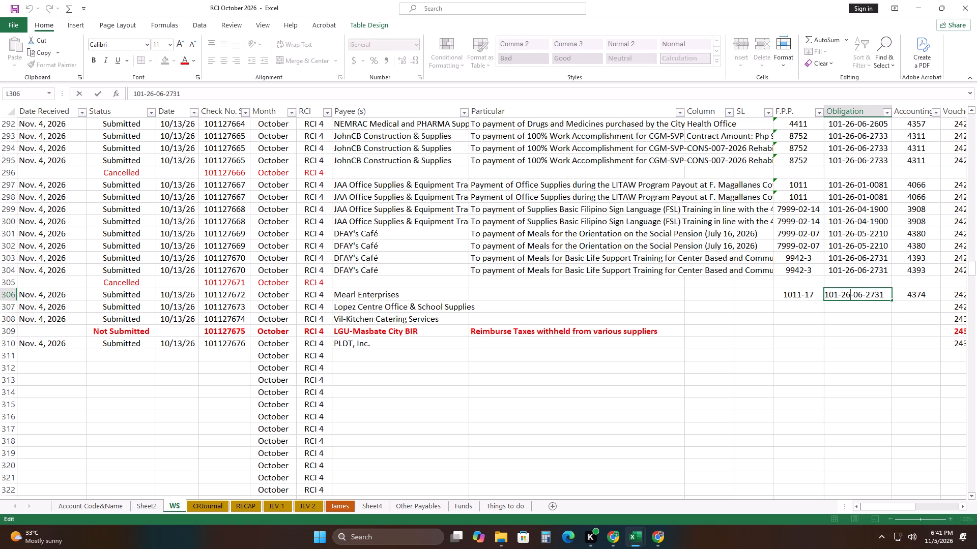
{"action": "left_click", "coordinate": [863, 294]}
{"action": "left_click", "coordinate": [886, 295]}
{"action": "key", "text": "BackSpace"}
{"action": "key", "text": "BackSpace"}
{"action": "key", "text": "BackSpace"}
{"action": "key", "text": "9"}
{"action": "type", "text": "78"}
{"action": "left_click", "coordinate": [822, 340]}
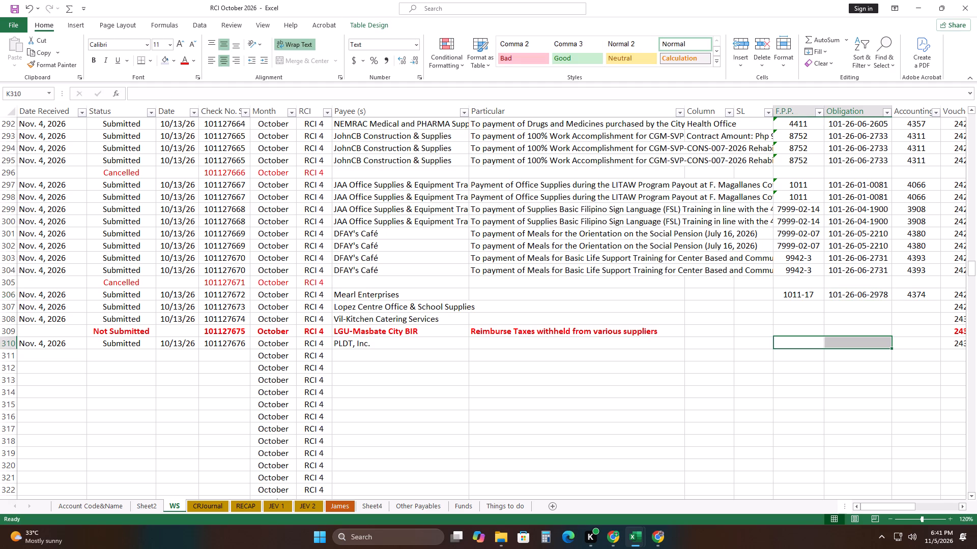
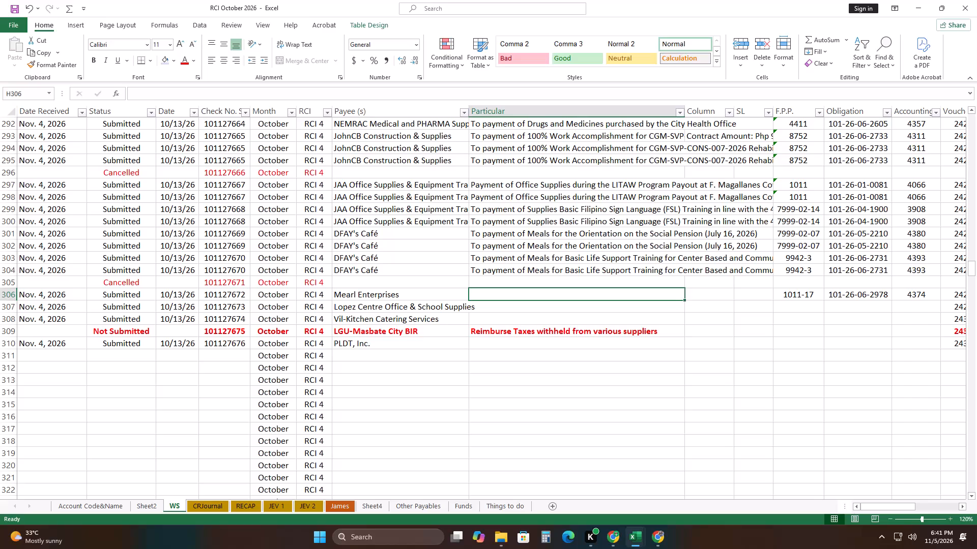
Enter "To payment of Office Equipment for use of the BAC Office" as the Particular for Mearl Enterprises in row 306.
{"action": "type", "text": "To pay"}
{"action": "type", "text": "ment"}
{"action": "key", "text": "space"}
{"action": "type", "text": "of Office"}
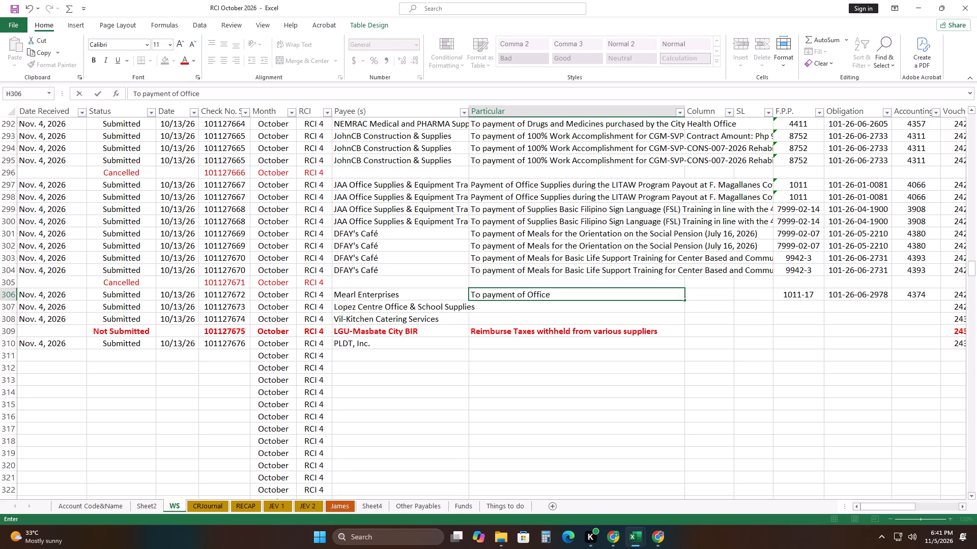
{"action": "key", "text": "space"}
{"action": "type", "text": "Equipment"}
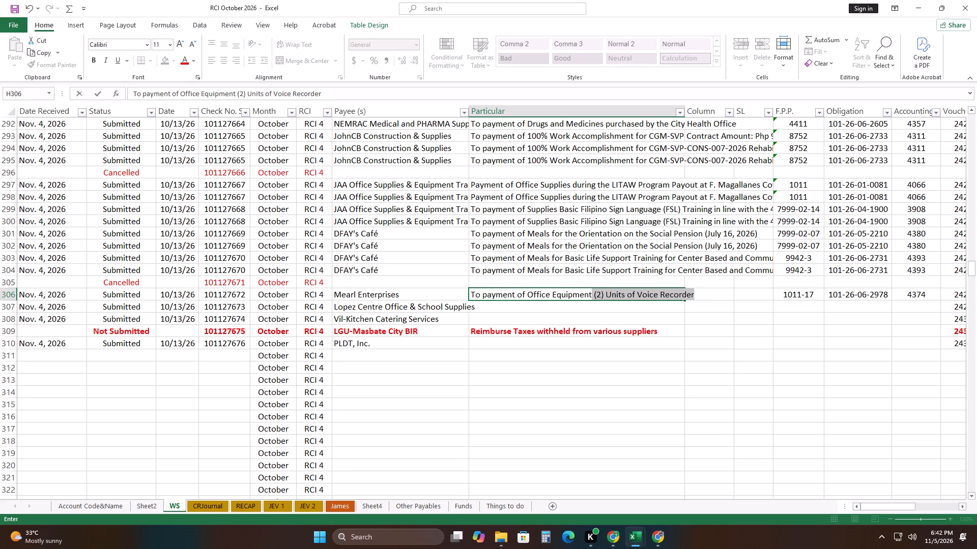
{"action": "key", "text": "space"}
{"action": "type", "text": "for use"}
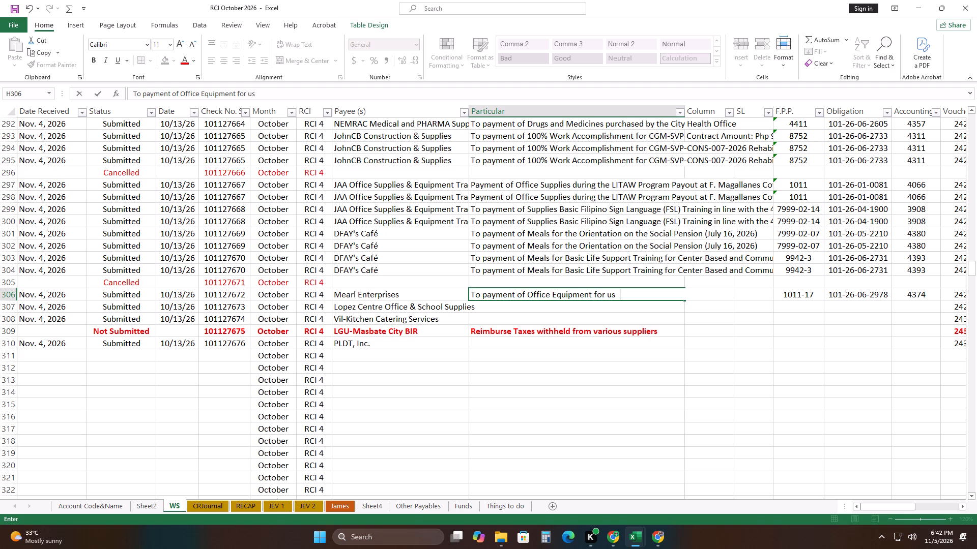
{"action": "key", "text": "space"}
{"action": "type", "text": "of the"}
{"action": "key", "text": "space"}
{"action": "type", "text": "BAC"}
{"action": "key", "text": "space"}
{"action": "type", "text": "Office"}
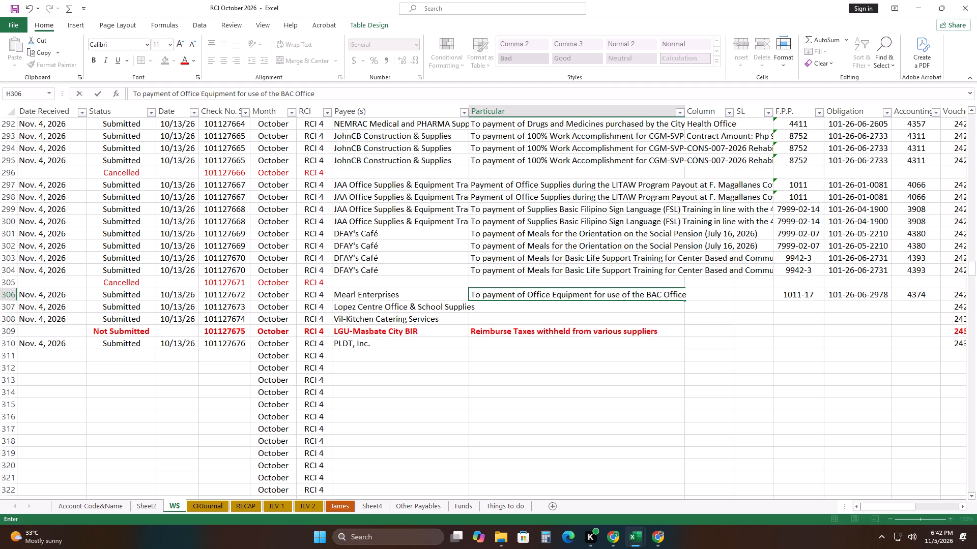
Insert a blank row between Mearl Enterprises in row 306 and Lopez Centre Office & School Supplies.
{"action": "left_click", "coordinate": [14, 308]}
{"action": "right_click", "coordinate": [14, 308]}
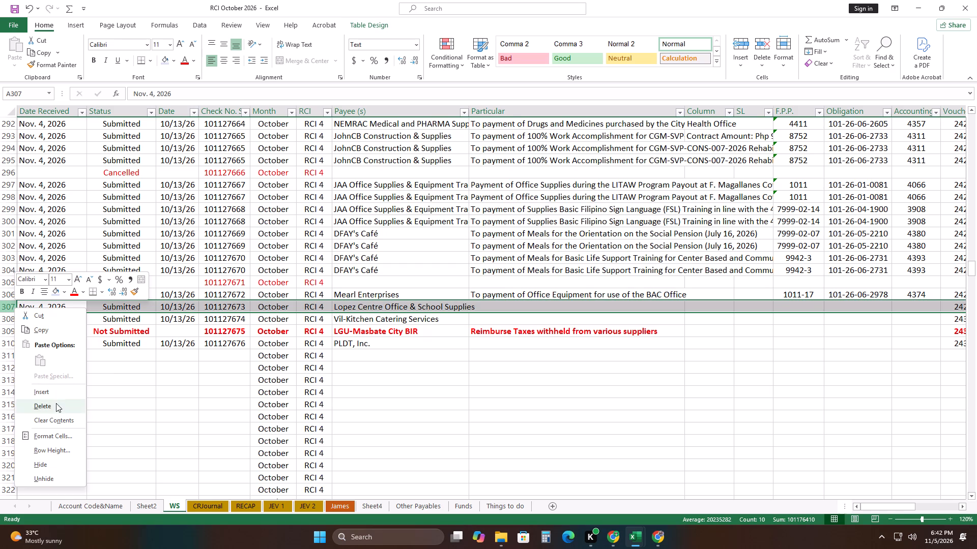
{"action": "left_click", "coordinate": [47, 392]}
{"action": "left_click_drag", "start_coordinate": [270, 379], "coordinate": [299, 385]}
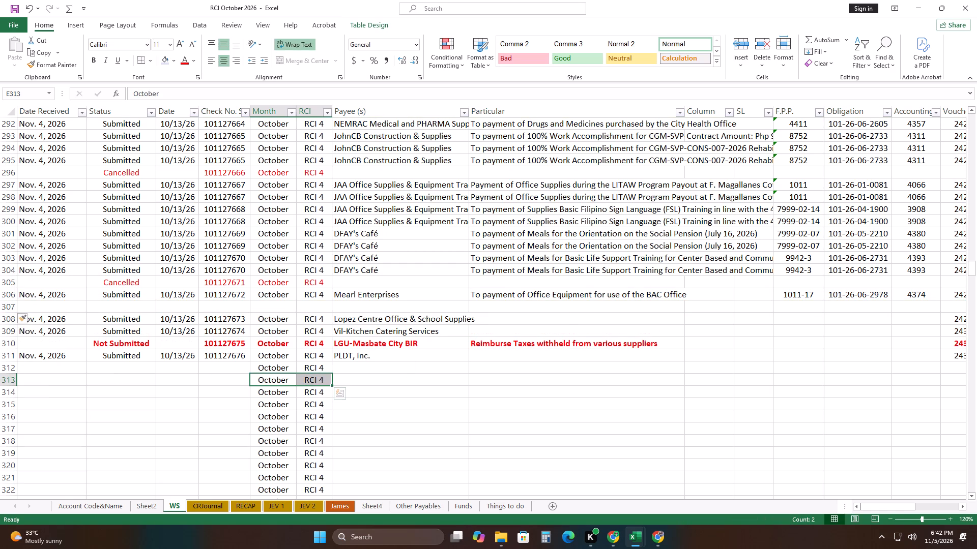
Examine the Mearl Enterprises row 306 across its voucher, debit and credit columns against the entries above.
{"action": "left_click", "coordinate": [9, 294]}
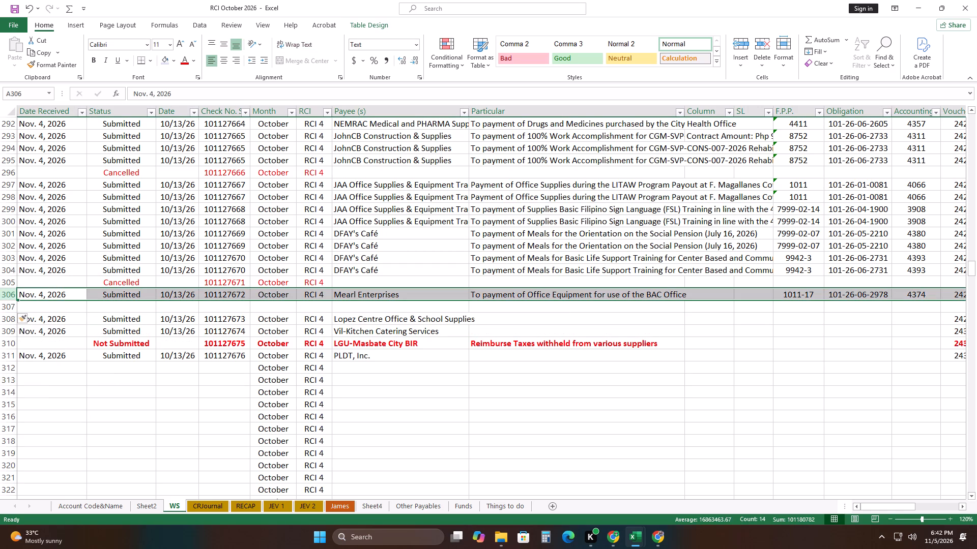
{"action": "left_click_drag", "start_coordinate": [898, 508], "coordinate": [931, 503]}
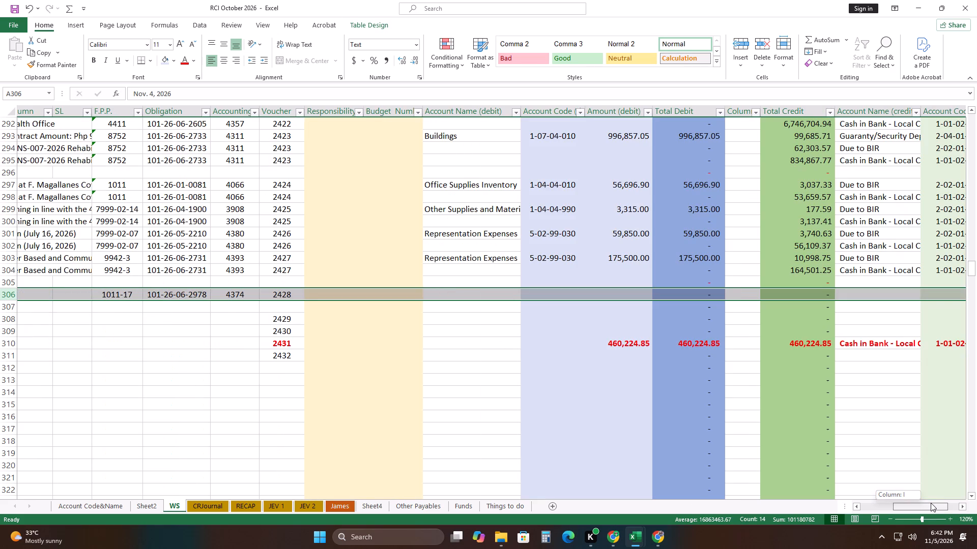
{"action": "left_click_drag", "start_coordinate": [931, 503], "coordinate": [907, 505]}
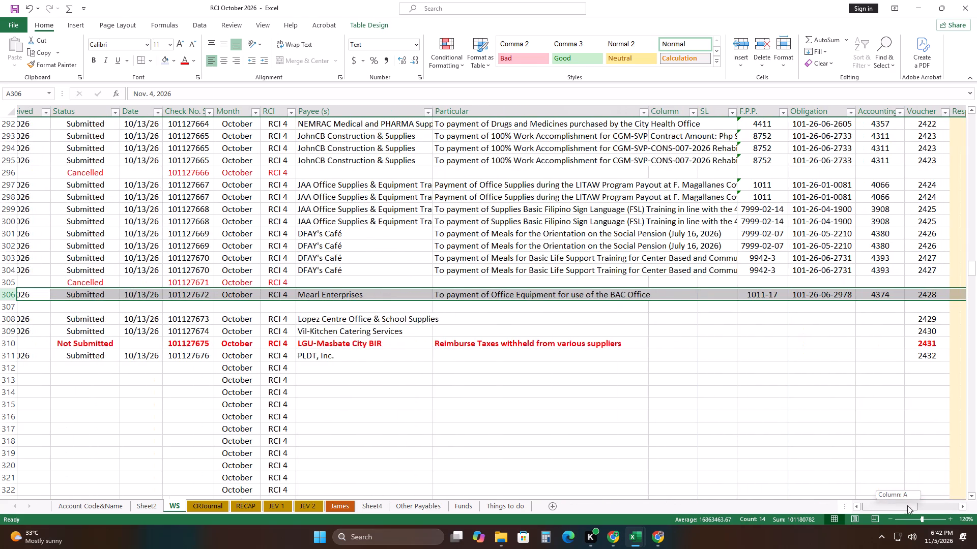
{"action": "left_click_drag", "start_coordinate": [907, 505], "coordinate": [933, 500]}
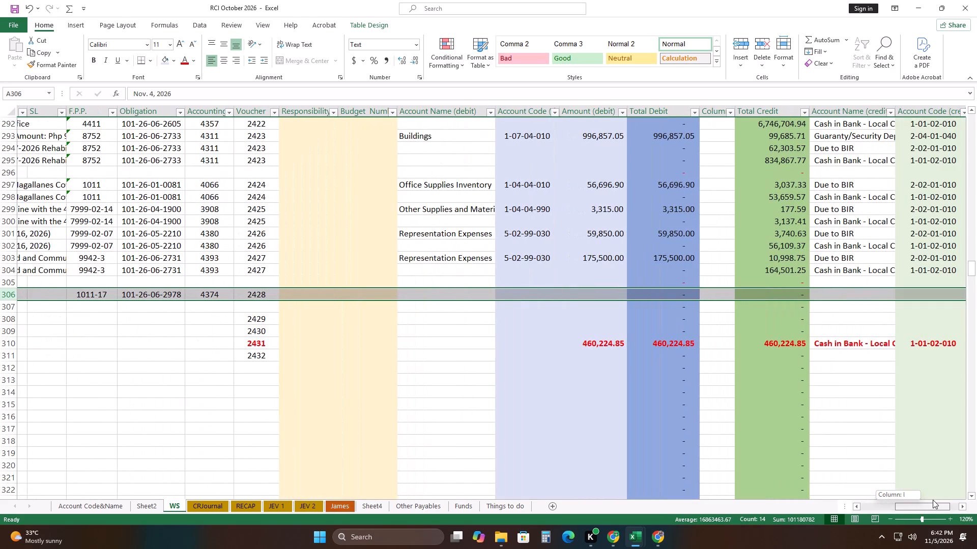
{"action": "left_click_drag", "start_coordinate": [933, 500], "coordinate": [937, 504]}
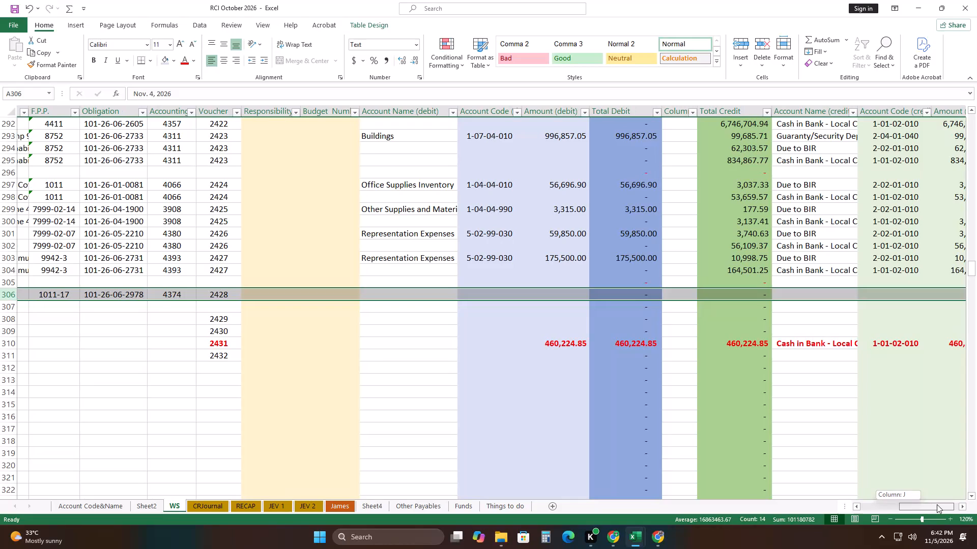
{"action": "left_click_drag", "start_coordinate": [937, 504], "coordinate": [939, 504]}
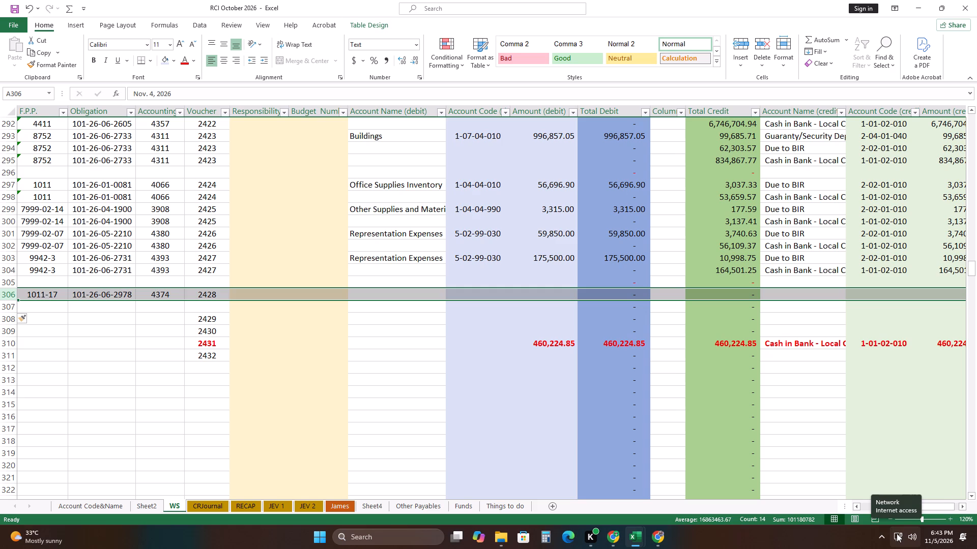
{"action": "scroll", "coordinate": [897, 533], "scroll_direction": "up", "scroll_amount": 1}
{"action": "scroll", "coordinate": [897, 533], "scroll_direction": "down", "scroll_amount": 2}
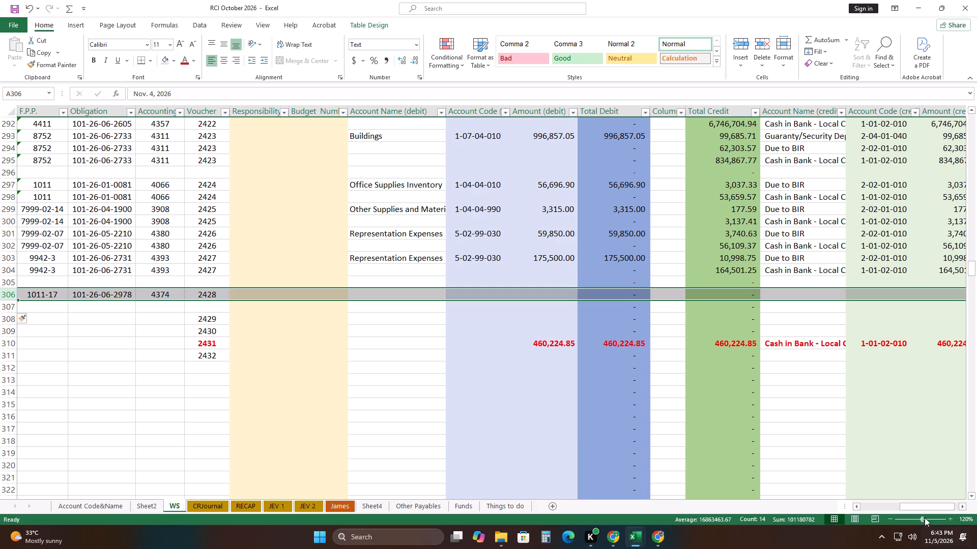
{"action": "left_click_drag", "start_coordinate": [925, 507], "coordinate": [803, 503]}
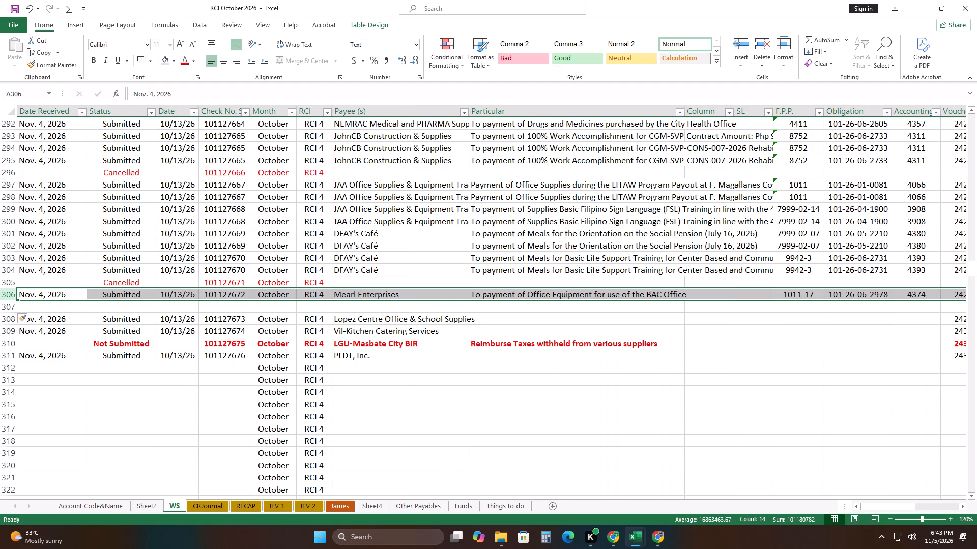
{"action": "scroll", "coordinate": [196, 324], "scroll_direction": "down", "scroll_amount": 2}
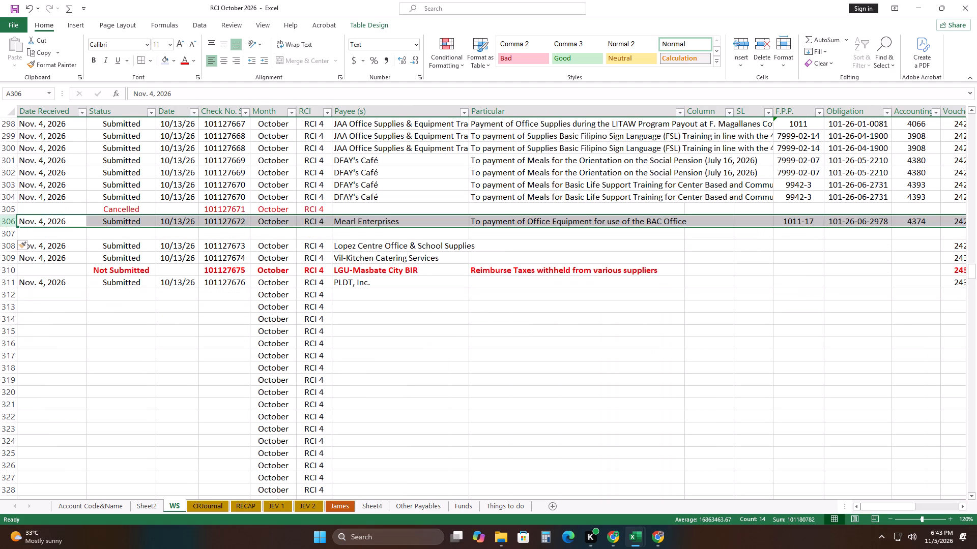
{"action": "scroll", "coordinate": [198, 337], "scroll_direction": "up", "scroll_amount": 2}
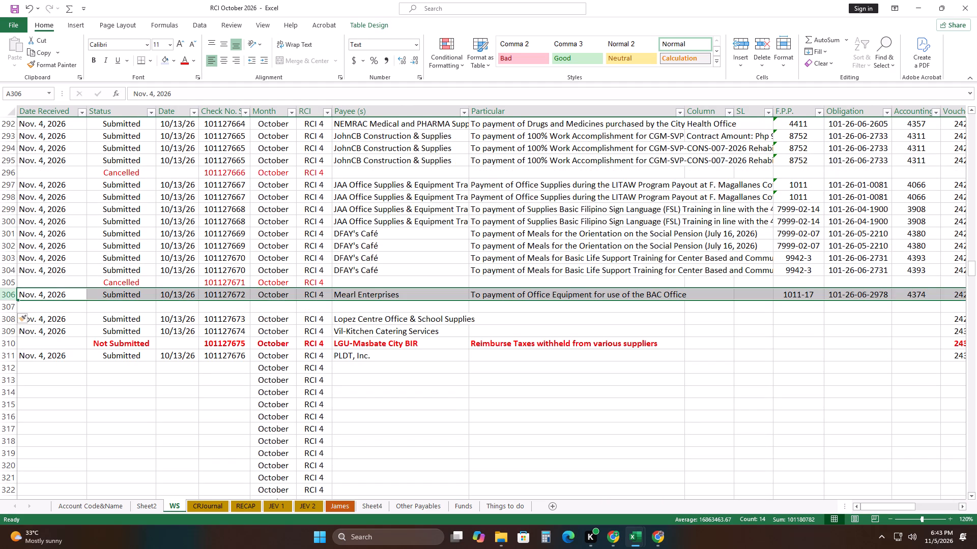
Insert two more blank rows at row 307, directly below Mearl Enterprises.
{"action": "left_click", "coordinate": [11, 306]}
{"action": "right_click", "coordinate": [11, 306]}
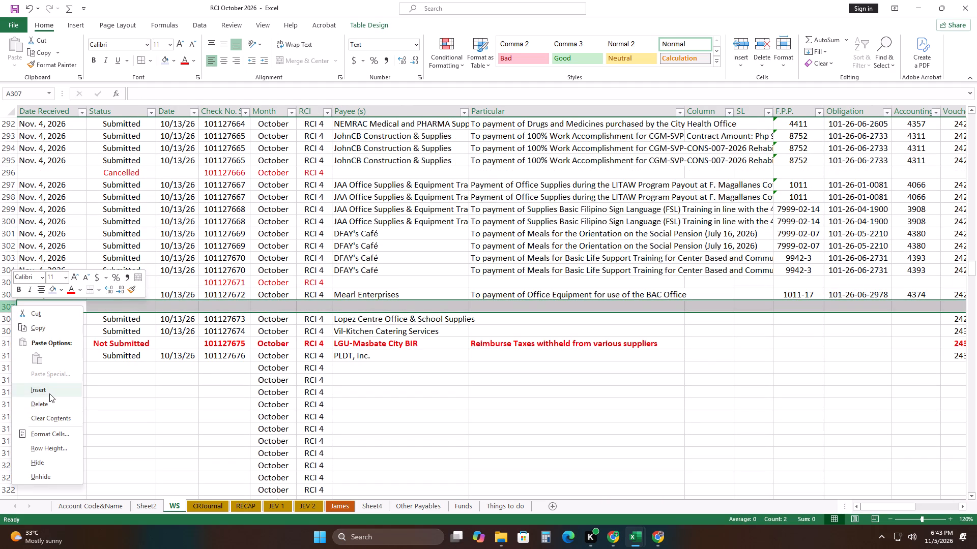
{"action": "left_click", "coordinate": [48, 391]}
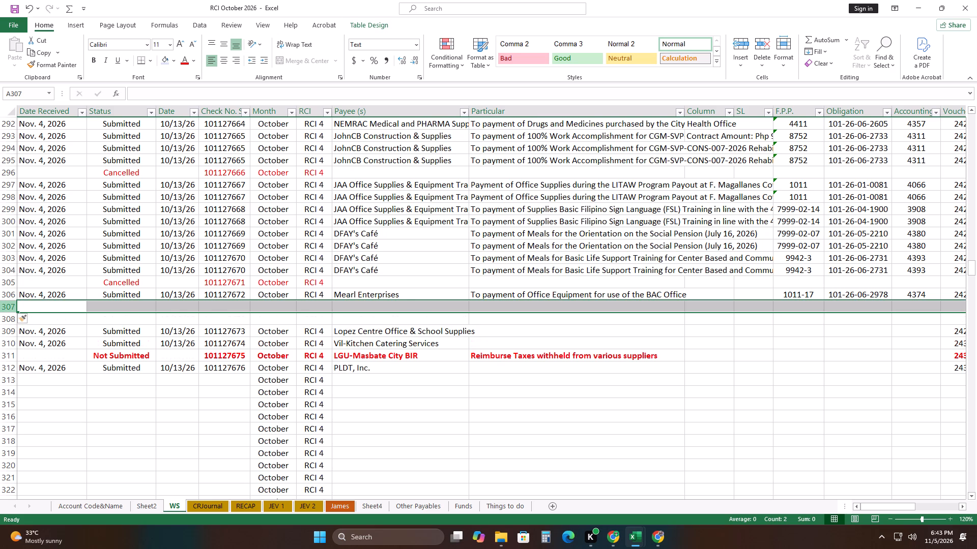
{"action": "left_click", "coordinate": [9, 307]}
{"action": "right_click", "coordinate": [9, 307]}
{"action": "left_click", "coordinate": [45, 391]}
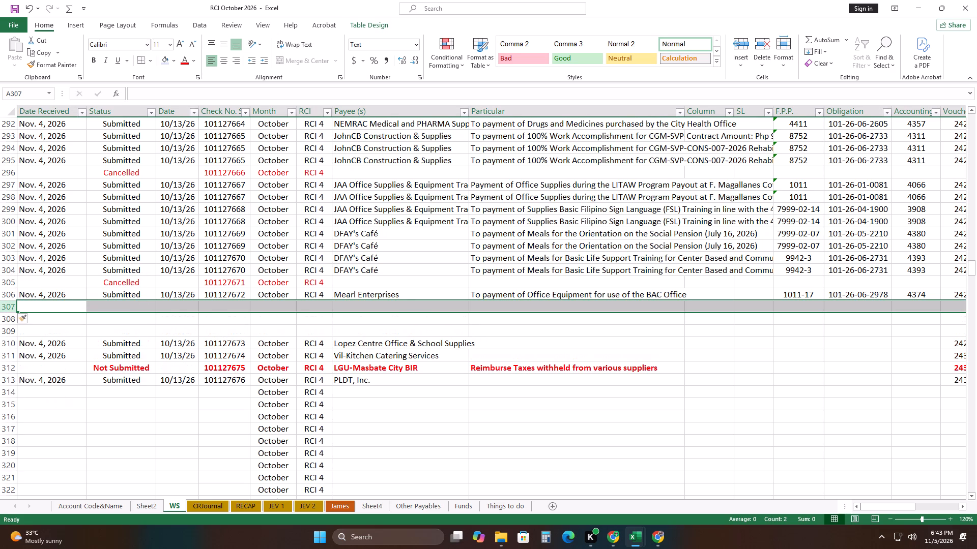
{"action": "left_click_drag", "start_coordinate": [225, 324], "coordinate": [231, 325]}
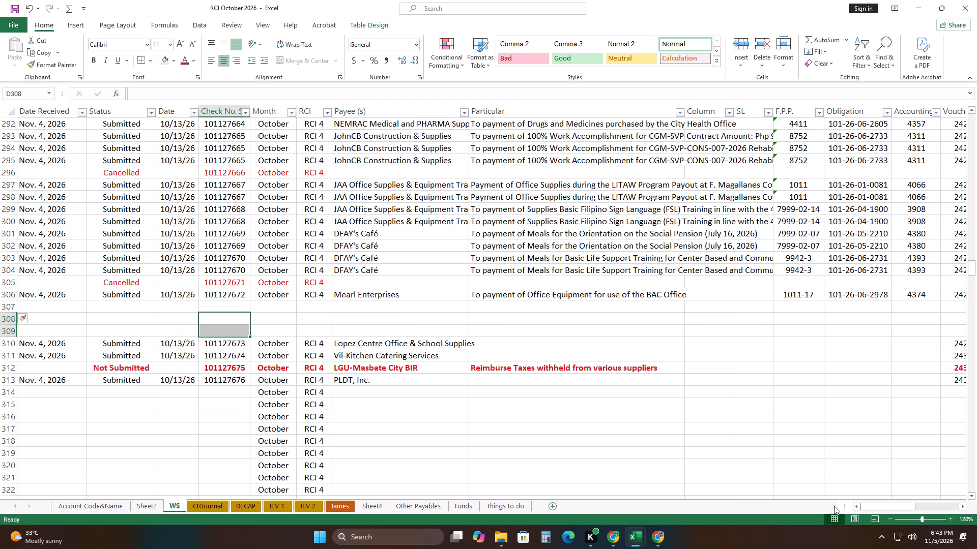
Check row 306 and the blank rows below it across the voucher, debit and credit columns.
{"action": "left_click_drag", "start_coordinate": [874, 503], "coordinate": [902, 495]}
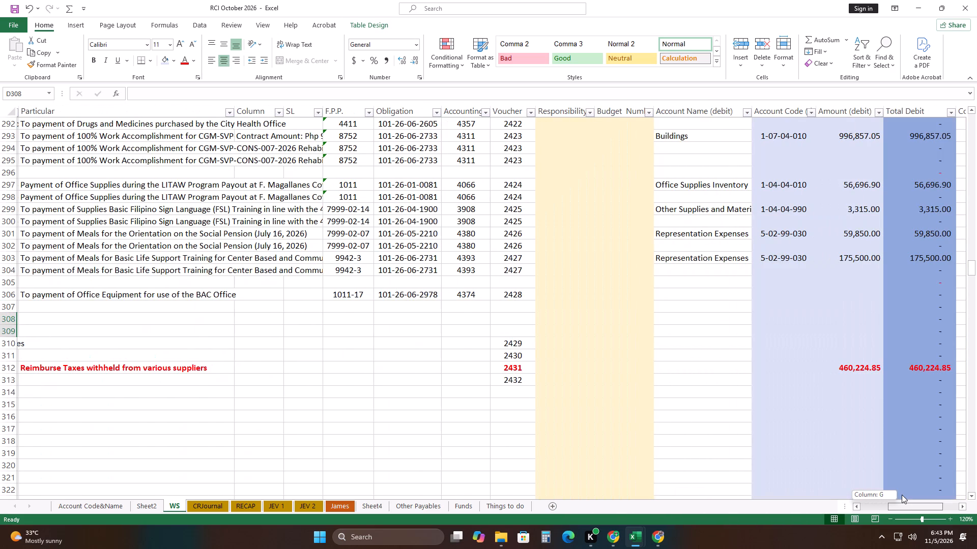
{"action": "left_click_drag", "start_coordinate": [902, 495], "coordinate": [848, 501]}
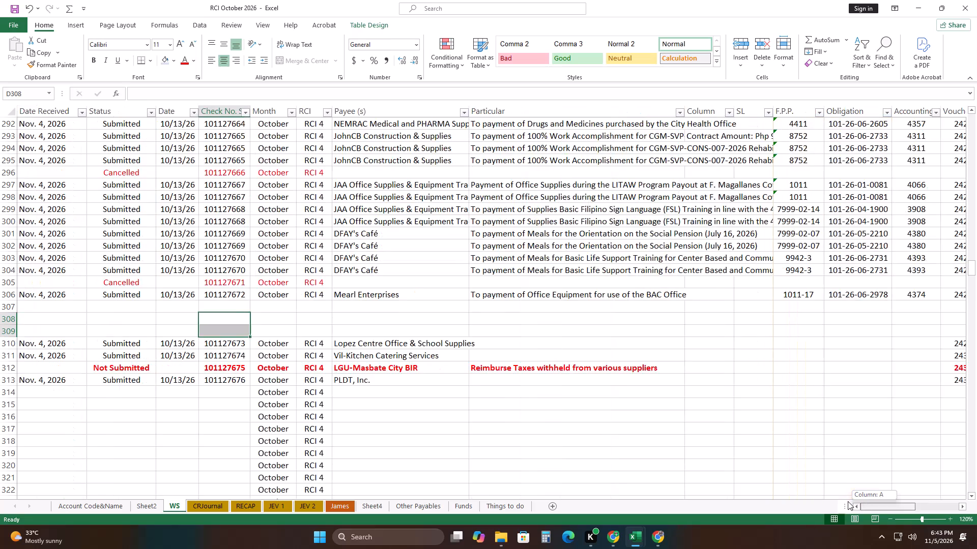
{"action": "left_click_drag", "start_coordinate": [848, 501], "coordinate": [851, 500]}
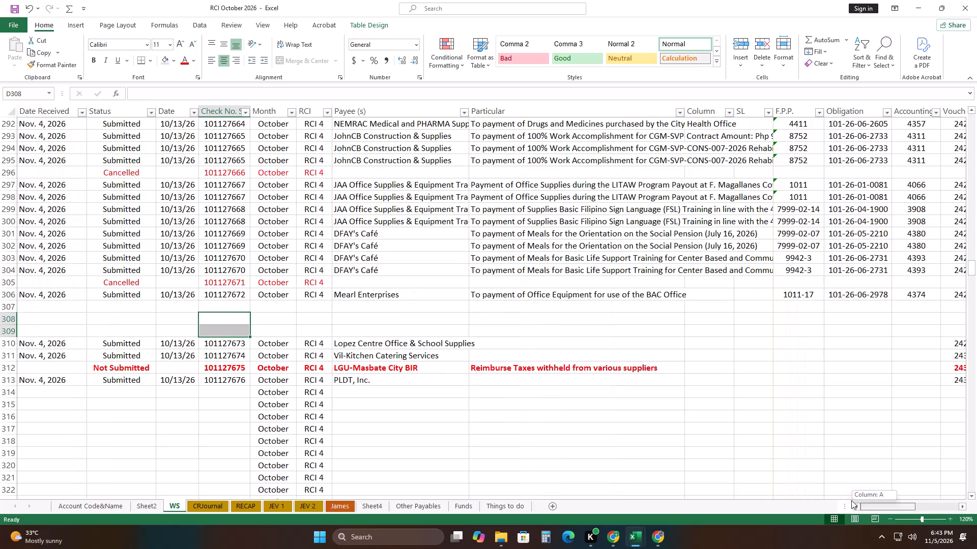
{"action": "left_click_drag", "start_coordinate": [851, 500], "coordinate": [896, 492]}
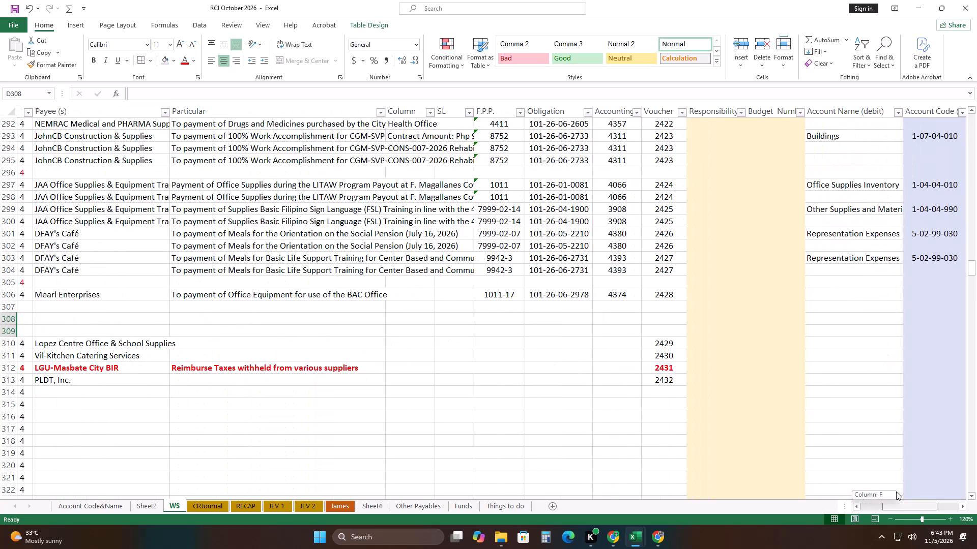
{"action": "left_click_drag", "start_coordinate": [896, 492], "coordinate": [903, 490]}
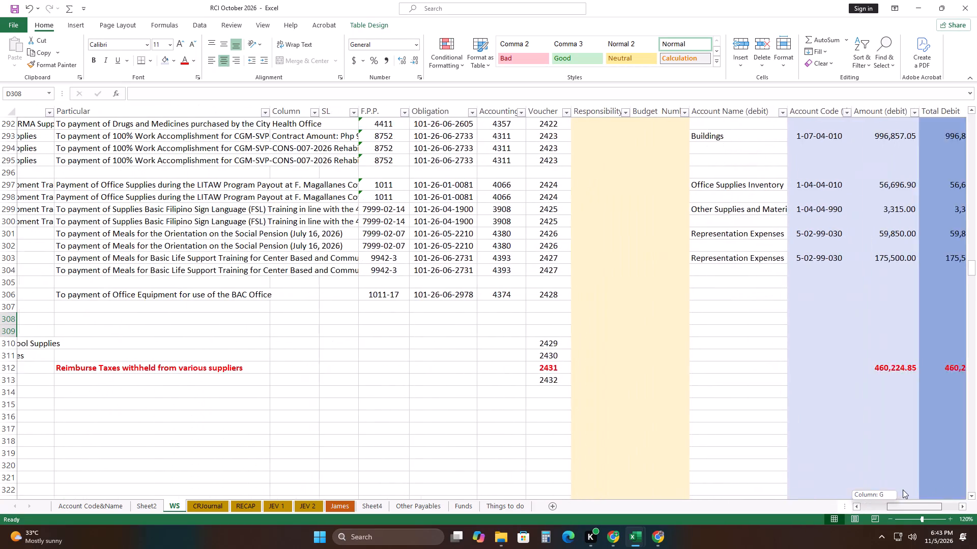
{"action": "left_click_drag", "start_coordinate": [903, 490], "coordinate": [795, 498]}
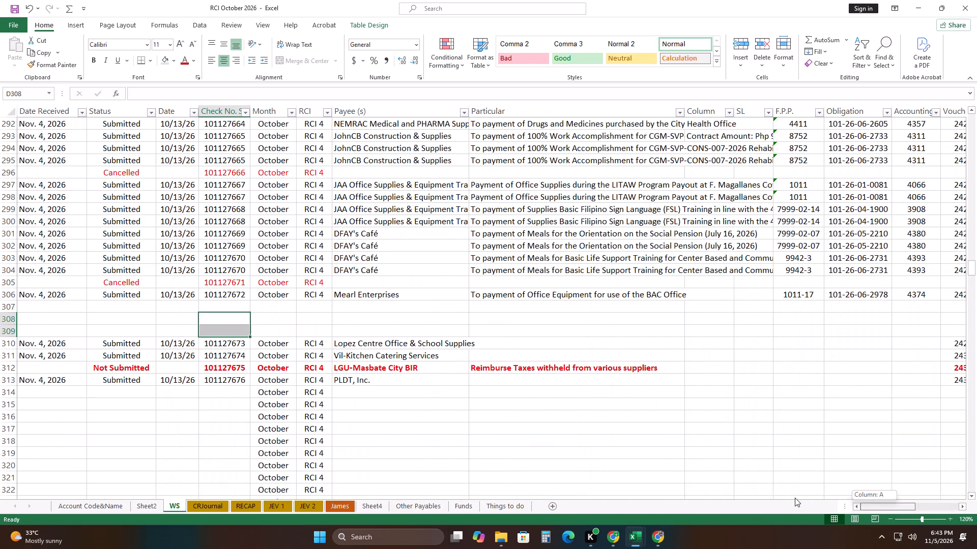
{"action": "left_click_drag", "start_coordinate": [795, 498], "coordinate": [795, 498]}
{"action": "left_click", "coordinate": [15, 295]}
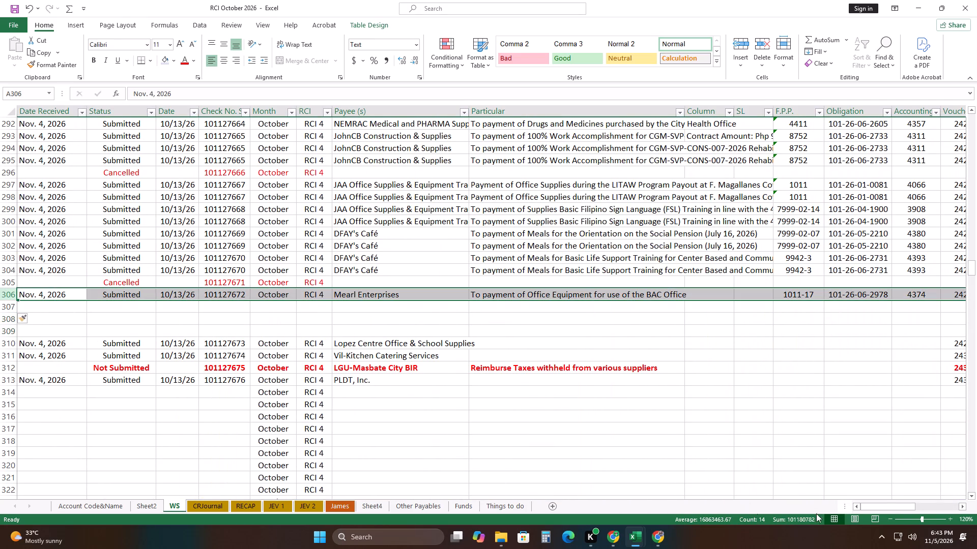
{"action": "left_click_drag", "start_coordinate": [892, 504], "coordinate": [965, 499]}
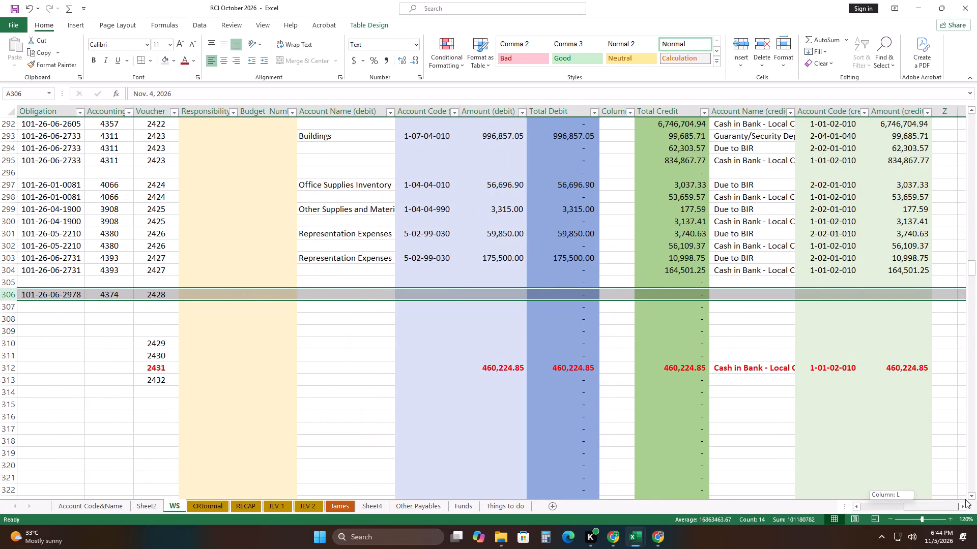
{"action": "left_click_drag", "start_coordinate": [965, 499], "coordinate": [970, 499]}
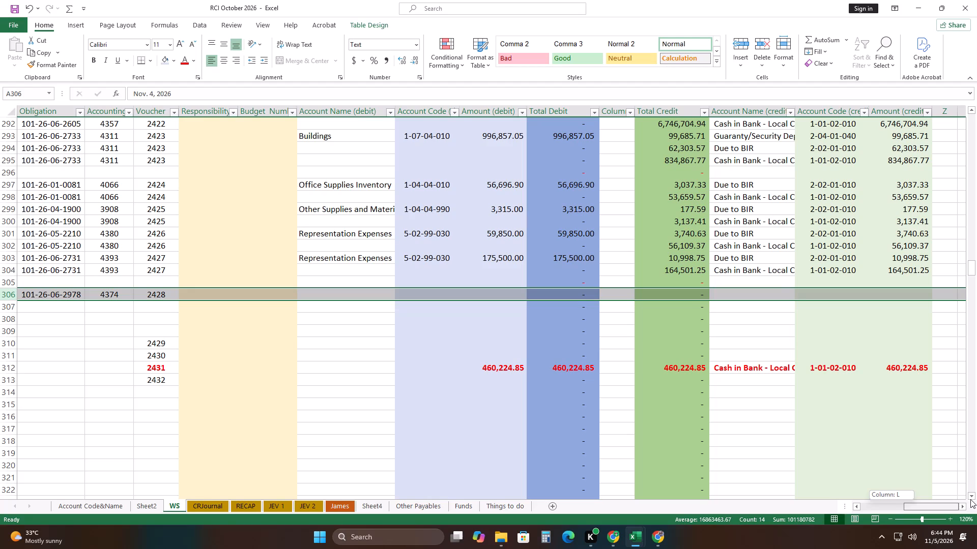
{"action": "left_click_drag", "start_coordinate": [970, 499], "coordinate": [965, 503]}
{"action": "left_click_drag", "start_coordinate": [965, 503], "coordinate": [820, 515]}
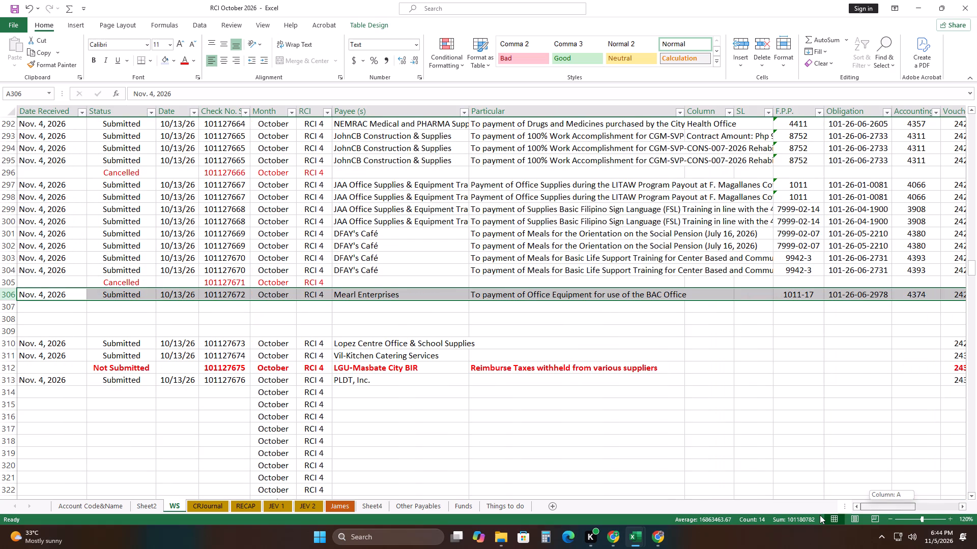
{"action": "left_click_drag", "start_coordinate": [820, 515], "coordinate": [871, 518]}
{"action": "left_click_drag", "start_coordinate": [871, 518], "coordinate": [863, 514]}
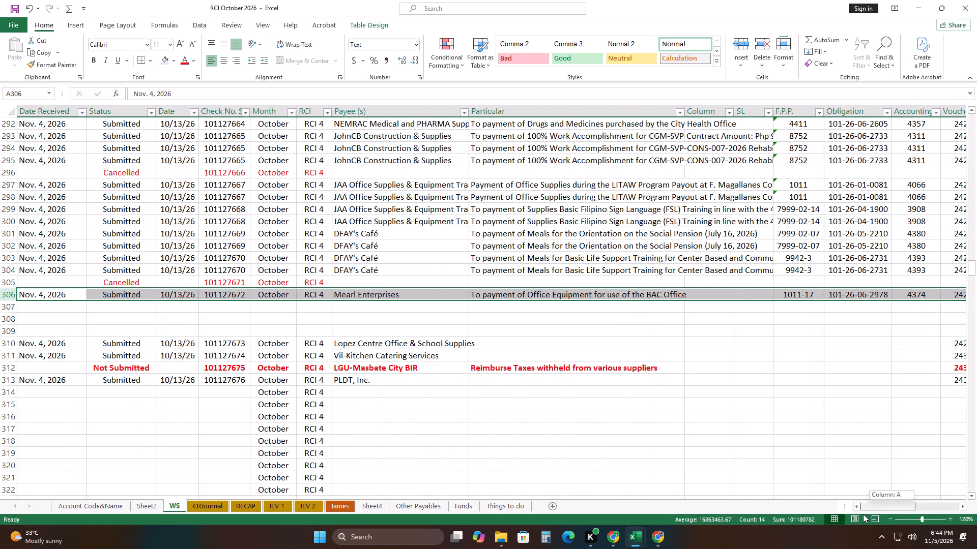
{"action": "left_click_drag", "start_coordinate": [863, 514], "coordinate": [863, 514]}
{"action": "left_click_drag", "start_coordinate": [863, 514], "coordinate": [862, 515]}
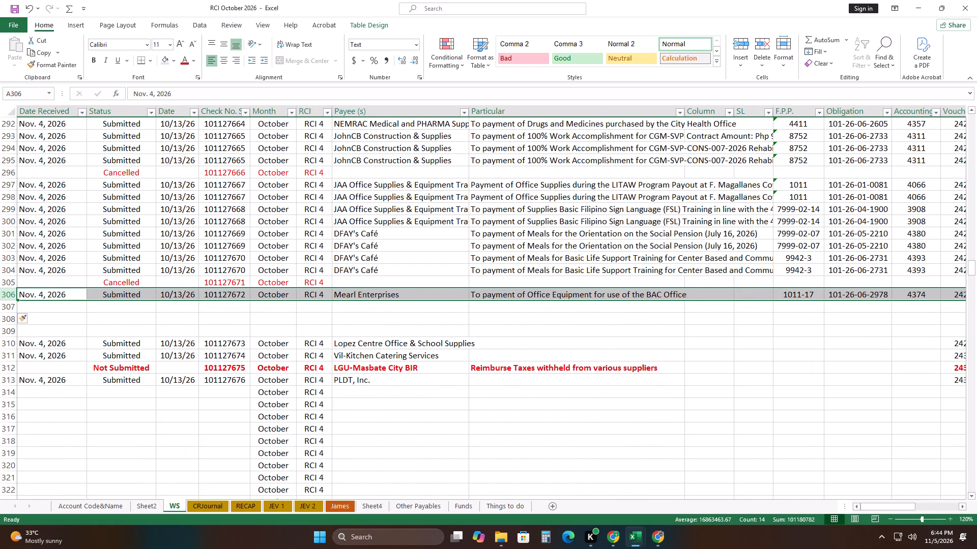
Switch to Chrome, skip the advertisement and read the viewer comments under the Petty Night video on YouTube.
{"action": "left_click", "coordinate": [619, 535]}
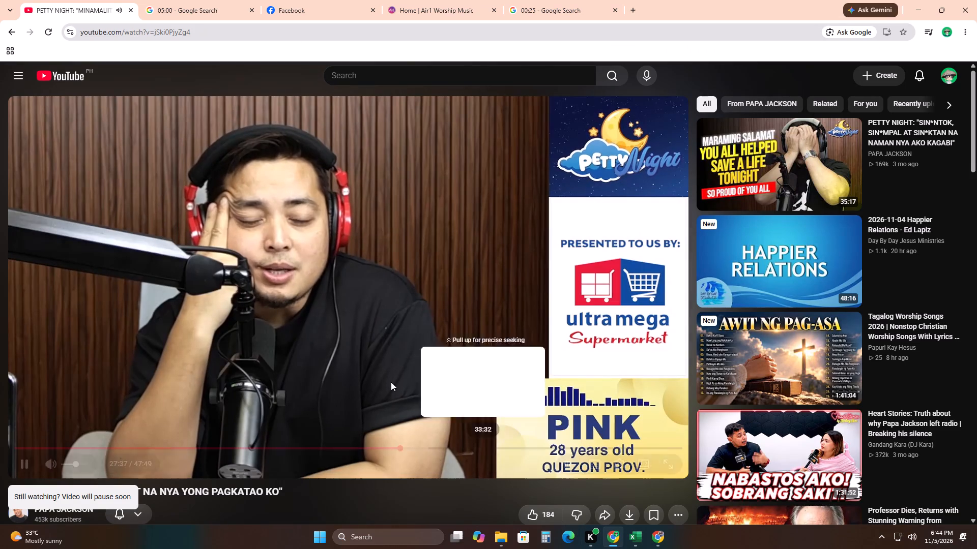
{"action": "scroll", "coordinate": [340, 346], "scroll_direction": "down", "scroll_amount": 4}
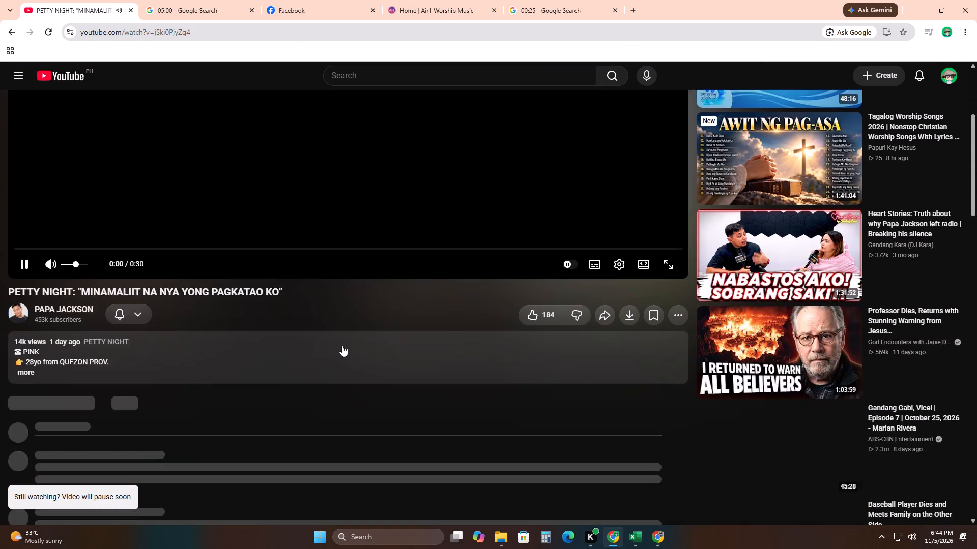
{"action": "scroll", "coordinate": [342, 345], "scroll_direction": "down", "scroll_amount": 3}
{"action": "scroll", "coordinate": [348, 353], "scroll_direction": "up", "scroll_amount": 3}
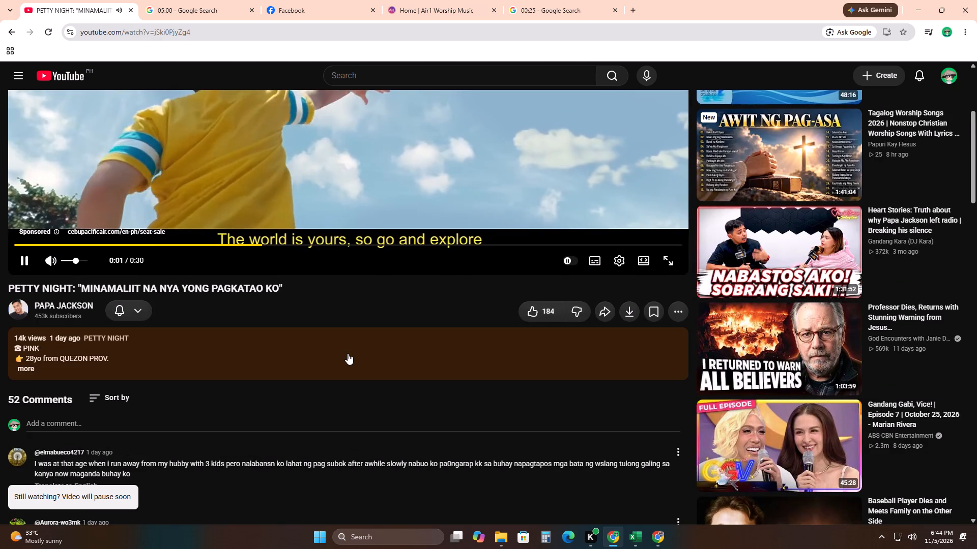
{"action": "scroll", "coordinate": [359, 350], "scroll_direction": "up", "scroll_amount": 2}
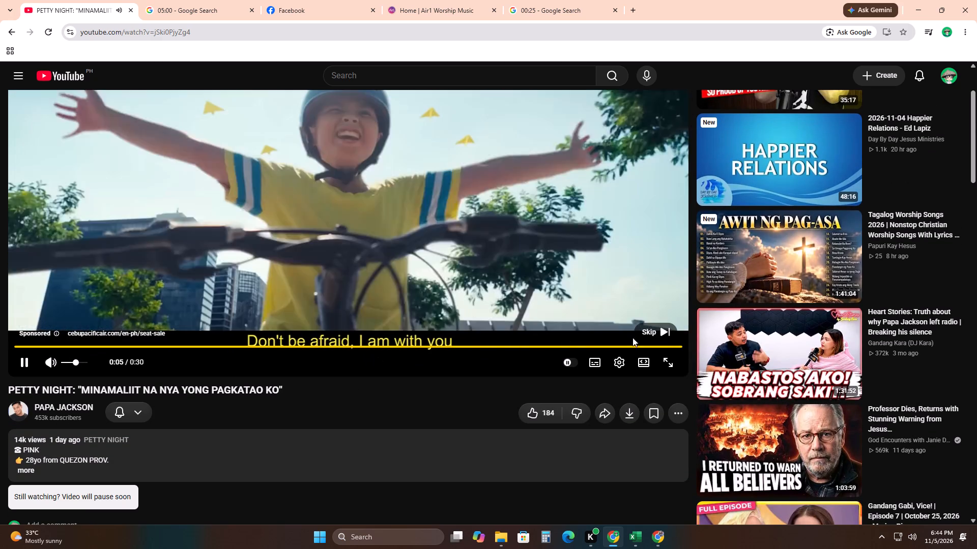
{"action": "left_click", "coordinate": [655, 331]}
{"action": "scroll", "coordinate": [339, 383], "scroll_direction": "down", "scroll_amount": 4}
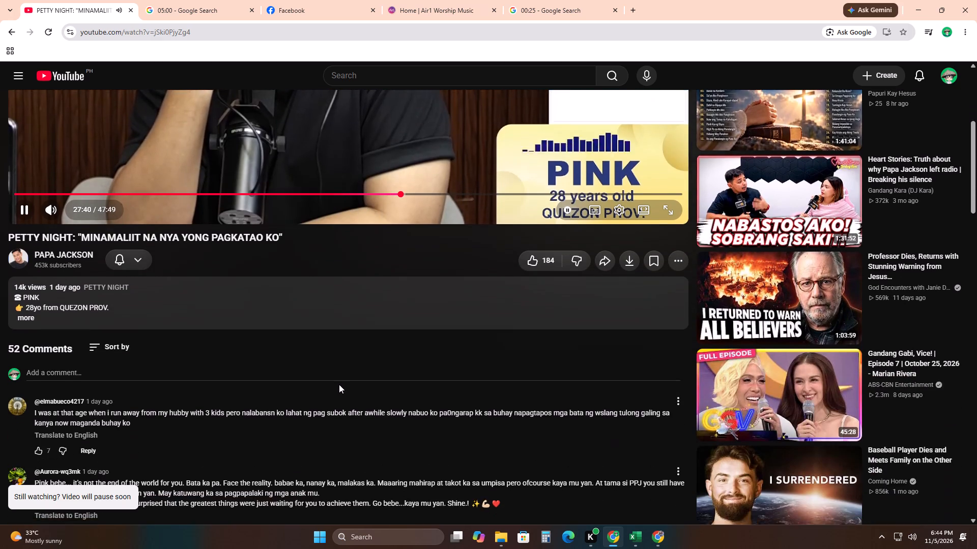
{"action": "scroll", "coordinate": [339, 384], "scroll_direction": "down", "scroll_amount": 1}
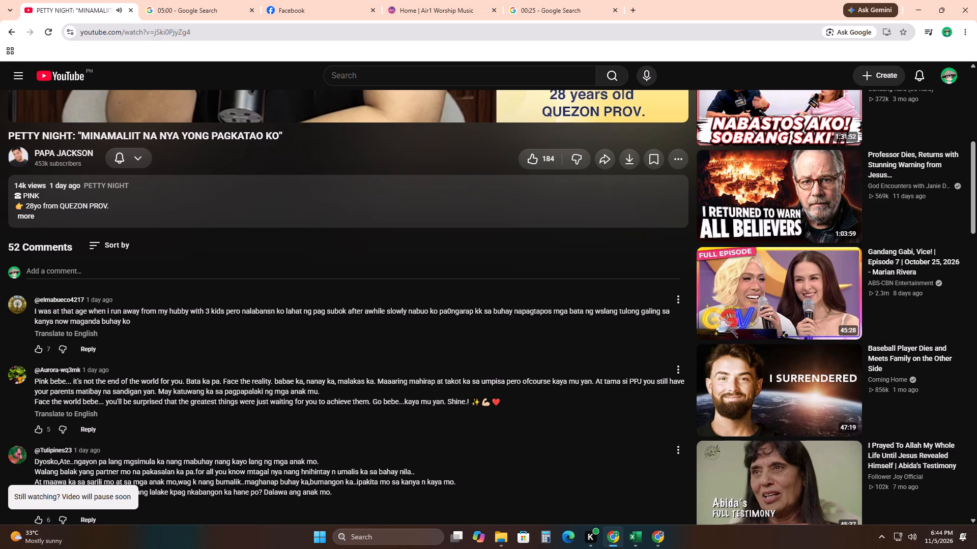
{"action": "scroll", "coordinate": [346, 381], "scroll_direction": "down", "scroll_amount": 1}
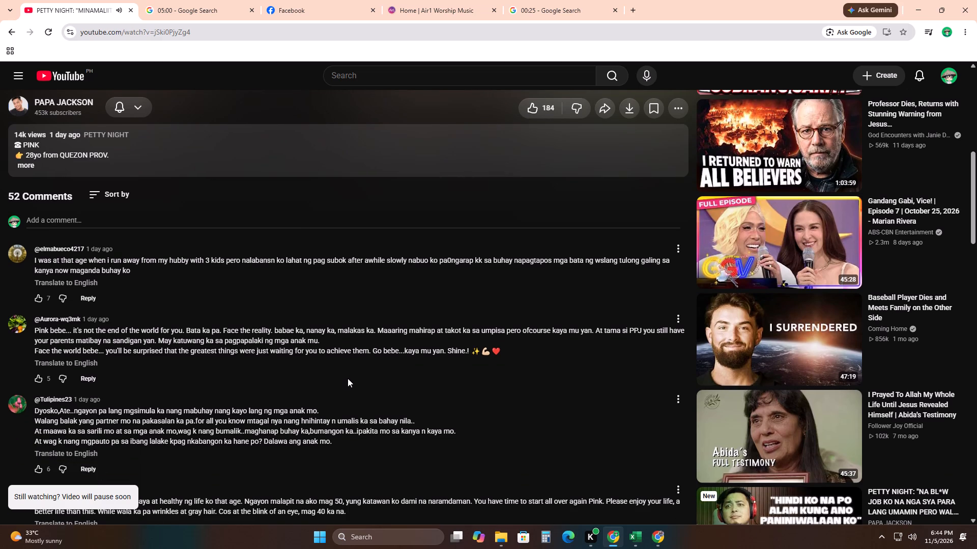
{"action": "scroll", "coordinate": [348, 378], "scroll_direction": "down", "scroll_amount": 1}
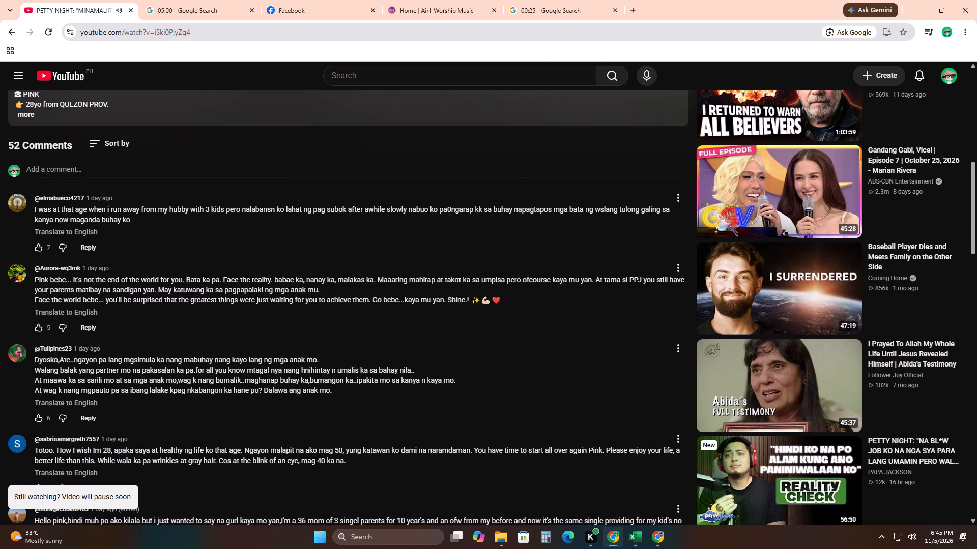
{"action": "scroll", "coordinate": [349, 382], "scroll_direction": "down", "scroll_amount": 4}
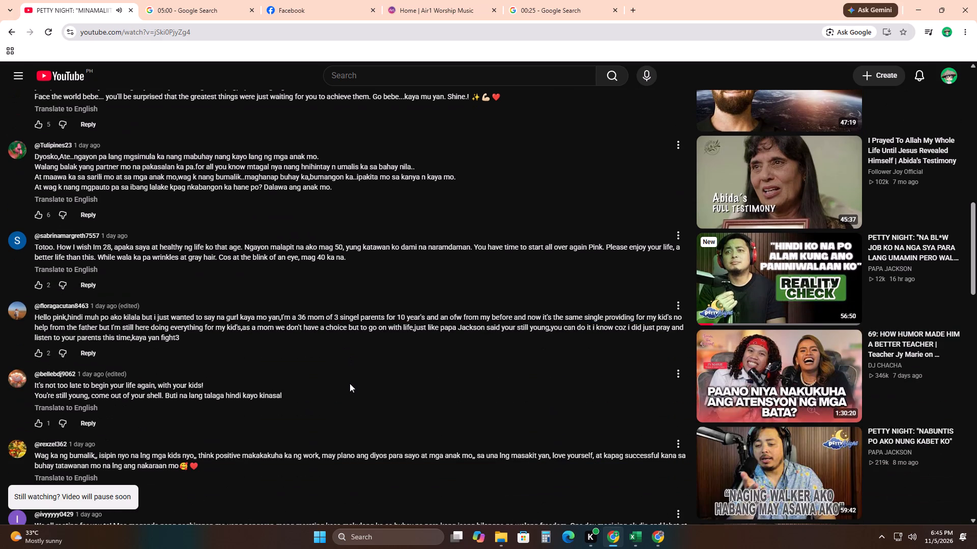
{"action": "scroll", "coordinate": [350, 383], "scroll_direction": "up", "scroll_amount": 13}
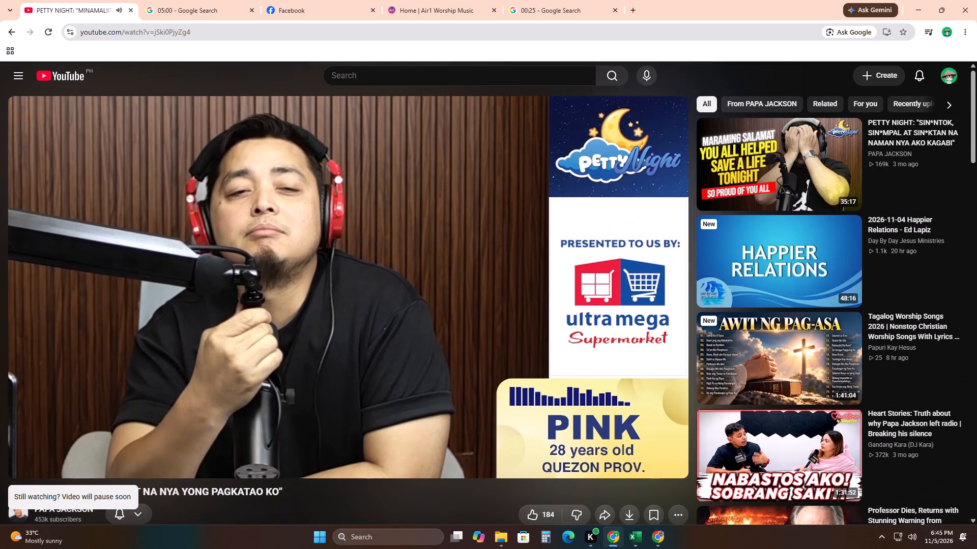
Switch back to the RCI October 2026 workbook and examine the WS entries around row 306 across the voucher, debit and credit columns.
{"action": "left_click", "coordinate": [638, 540]}
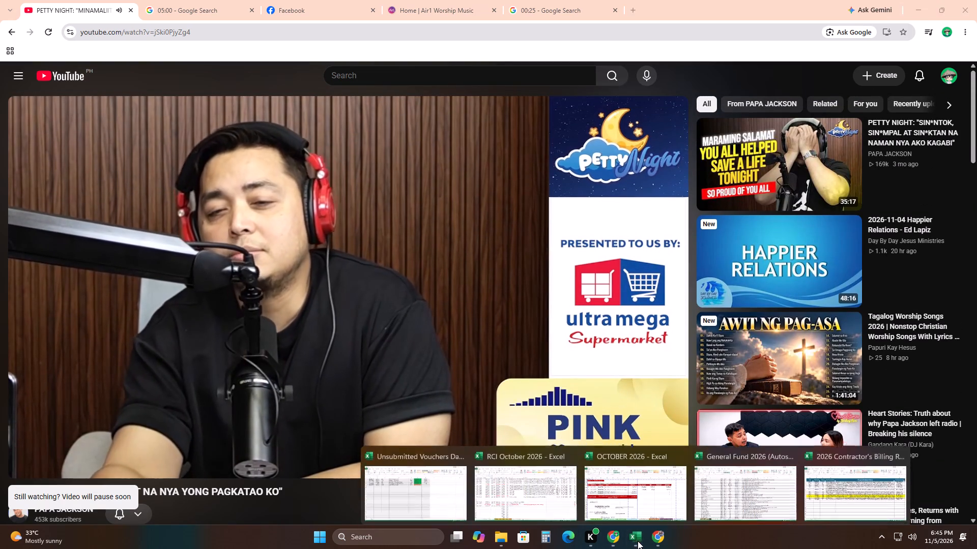
{"action": "left_click", "coordinate": [529, 498]}
{"action": "left_click", "coordinate": [442, 408]}
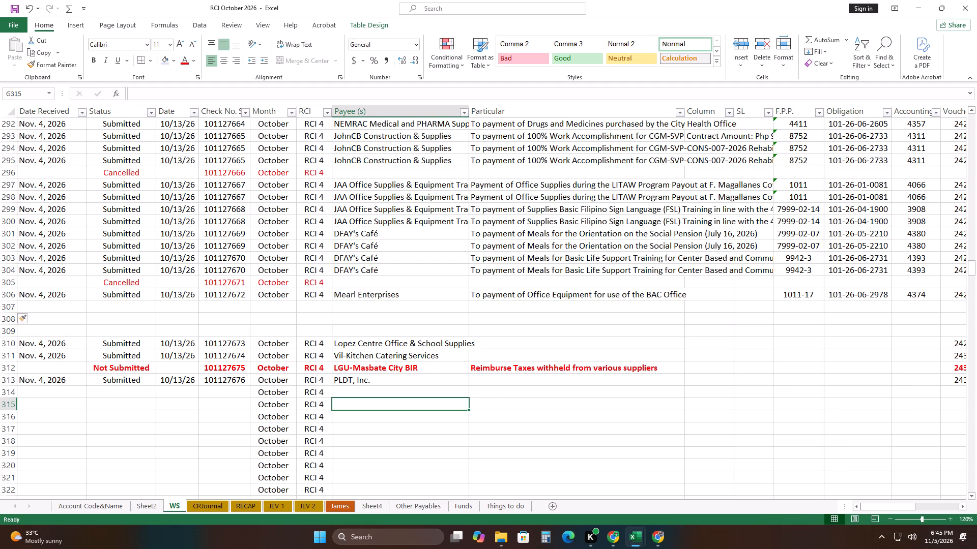
{"action": "left_click_drag", "start_coordinate": [887, 504], "coordinate": [941, 489]}
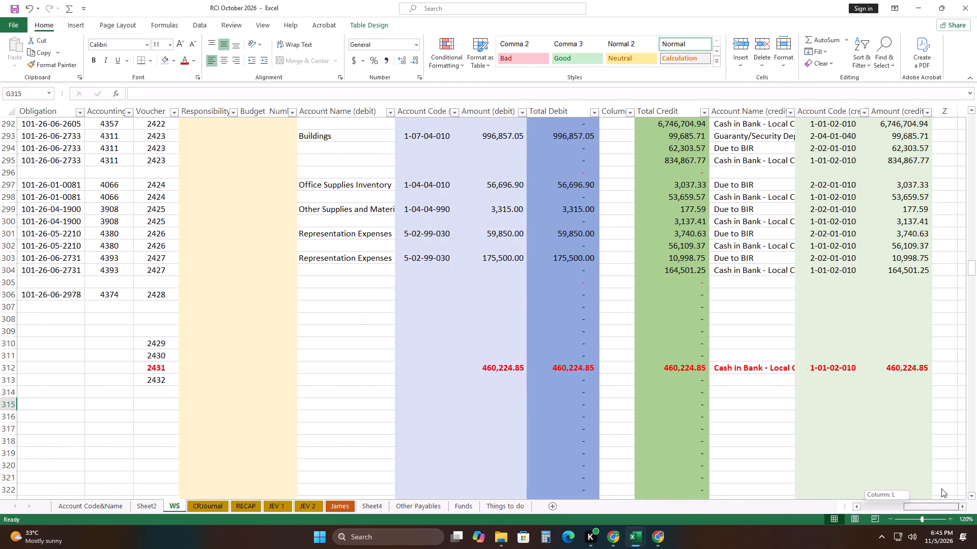
{"action": "left_click_drag", "start_coordinate": [941, 489], "coordinate": [884, 500]}
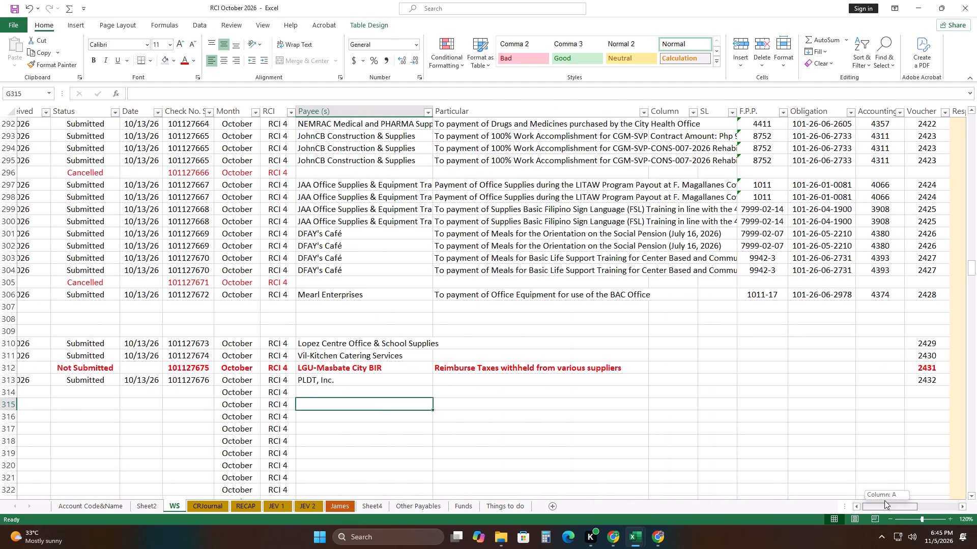
{"action": "left_click_drag", "start_coordinate": [884, 500], "coordinate": [867, 503]}
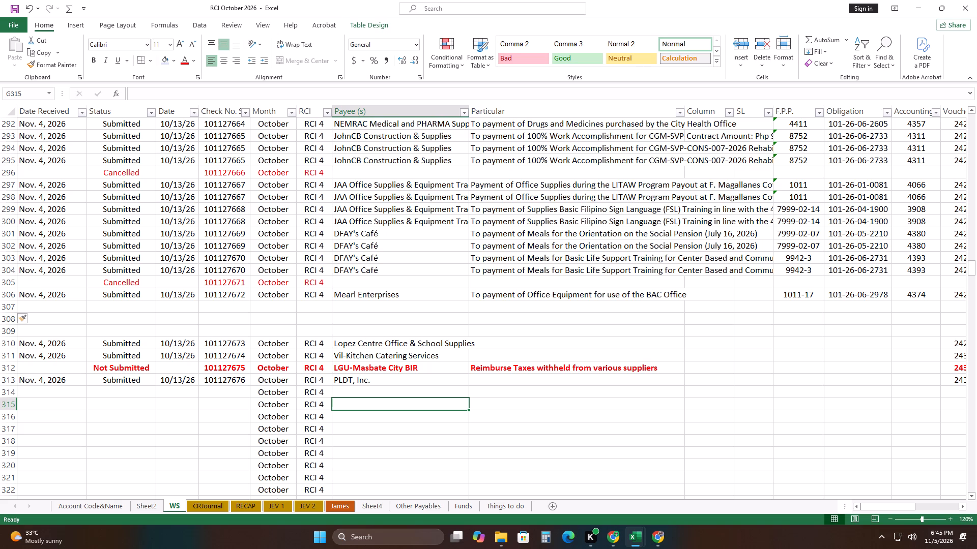
{"action": "scroll", "coordinate": [584, 391], "scroll_direction": "up", "scroll_amount": 4}
{"action": "scroll", "coordinate": [581, 393], "scroll_direction": "down", "scroll_amount": 4}
{"action": "scroll", "coordinate": [580, 399], "scroll_direction": "up", "scroll_amount": 3}
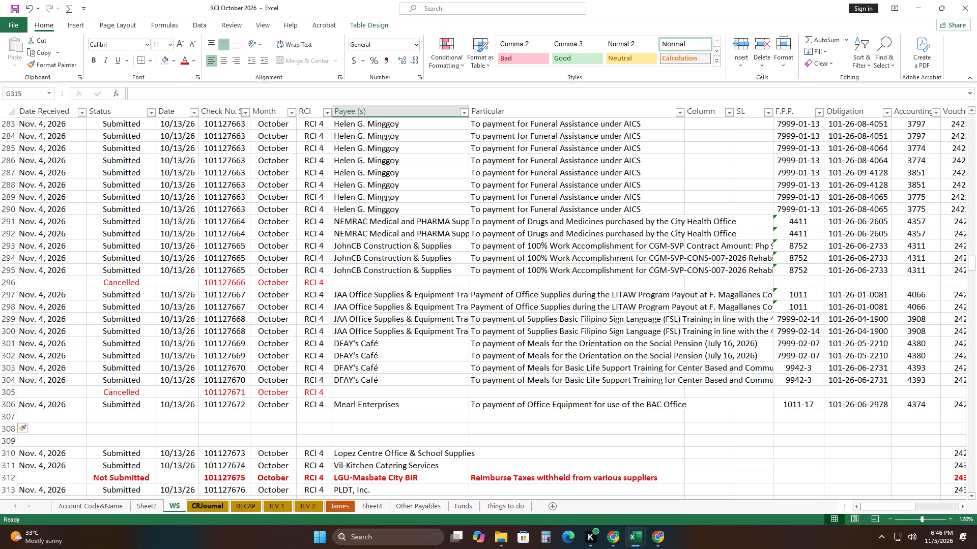
Open Sheet2 at the blank area below the last computation in column J.
{"action": "left_click", "coordinate": [149, 502]}
{"action": "scroll", "coordinate": [257, 373], "scroll_direction": "down", "scroll_amount": 3}
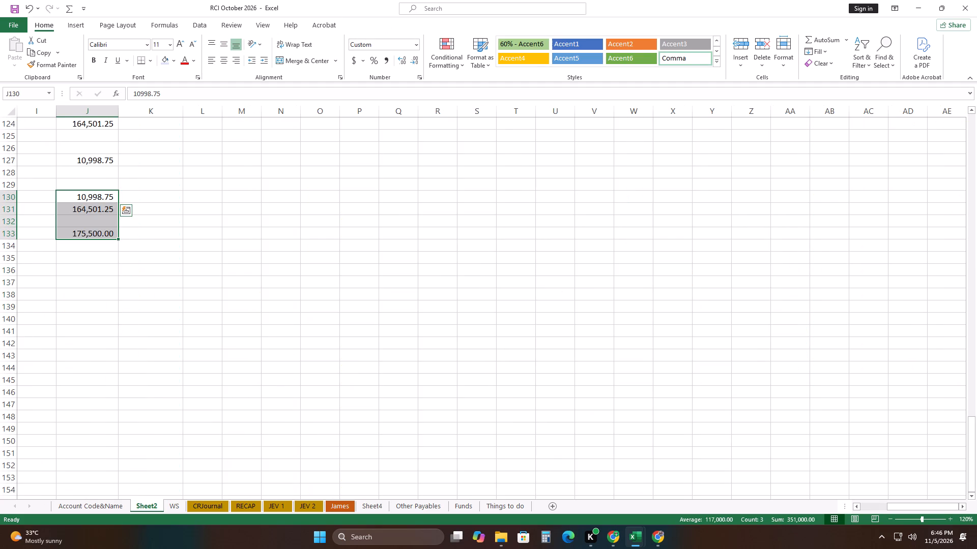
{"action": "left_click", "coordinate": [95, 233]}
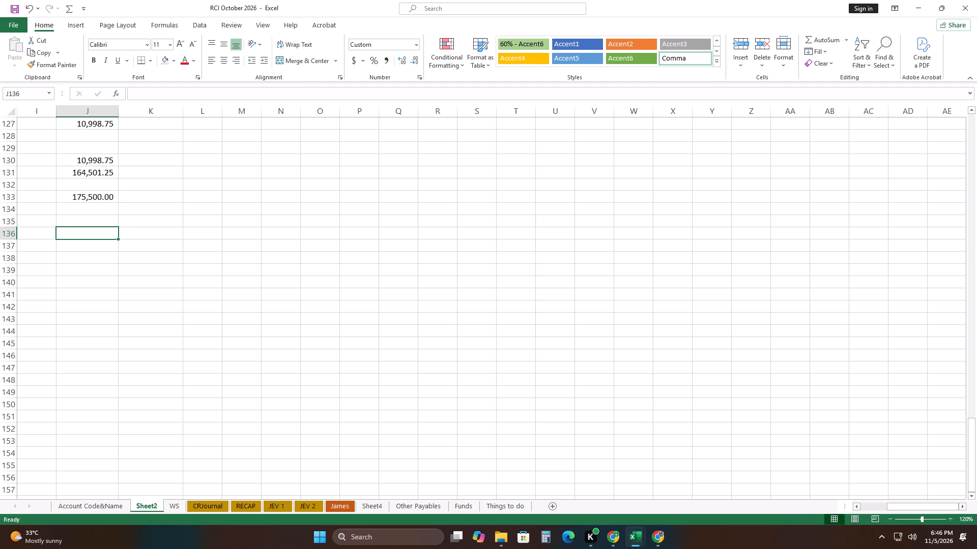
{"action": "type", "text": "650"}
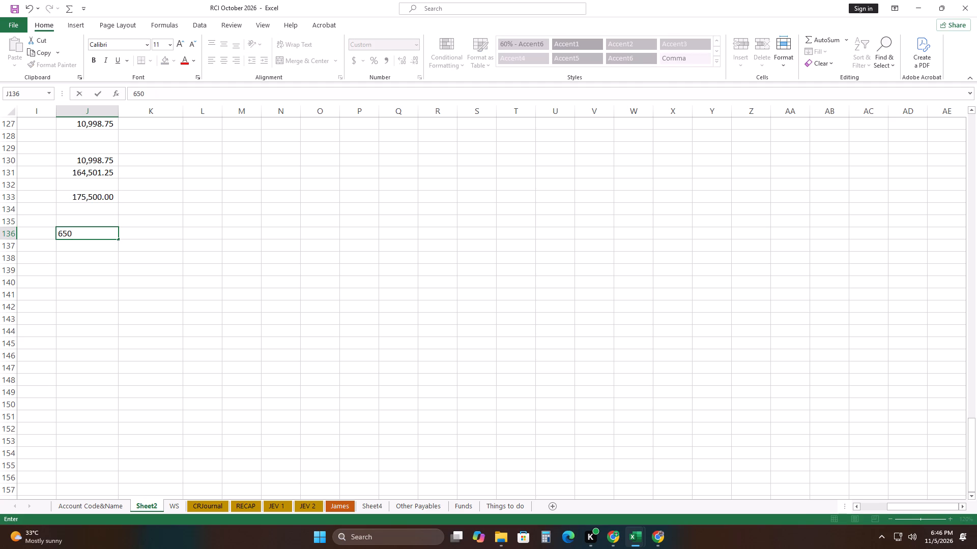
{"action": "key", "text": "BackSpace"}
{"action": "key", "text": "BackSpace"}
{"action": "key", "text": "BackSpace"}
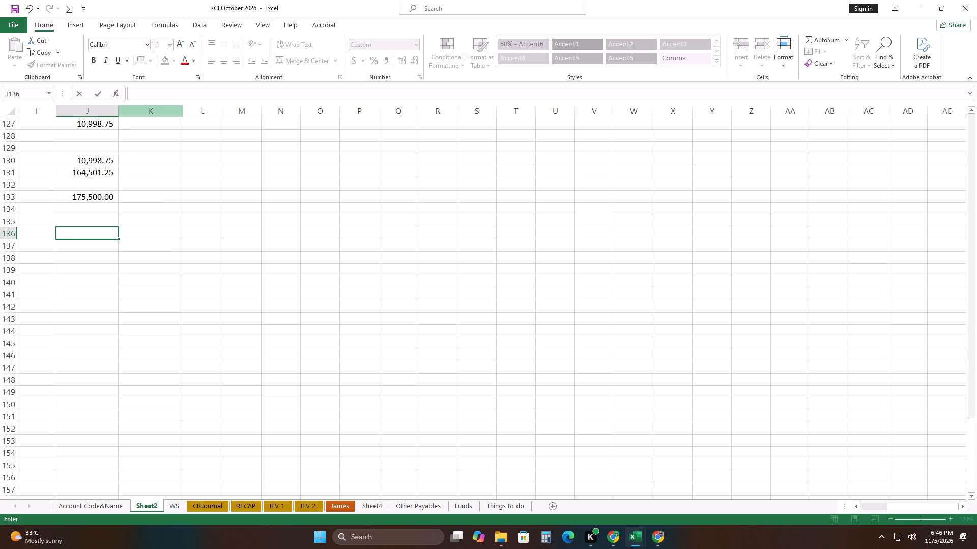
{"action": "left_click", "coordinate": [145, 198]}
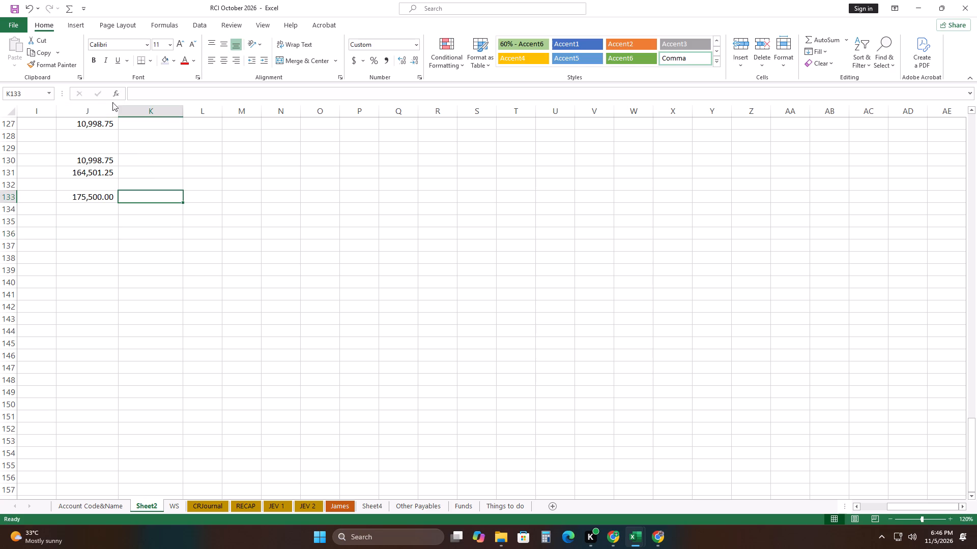
Widen column J on Sheet2 slightly.
{"action": "left_click_drag", "start_coordinate": [118, 111], "coordinate": [130, 121]}
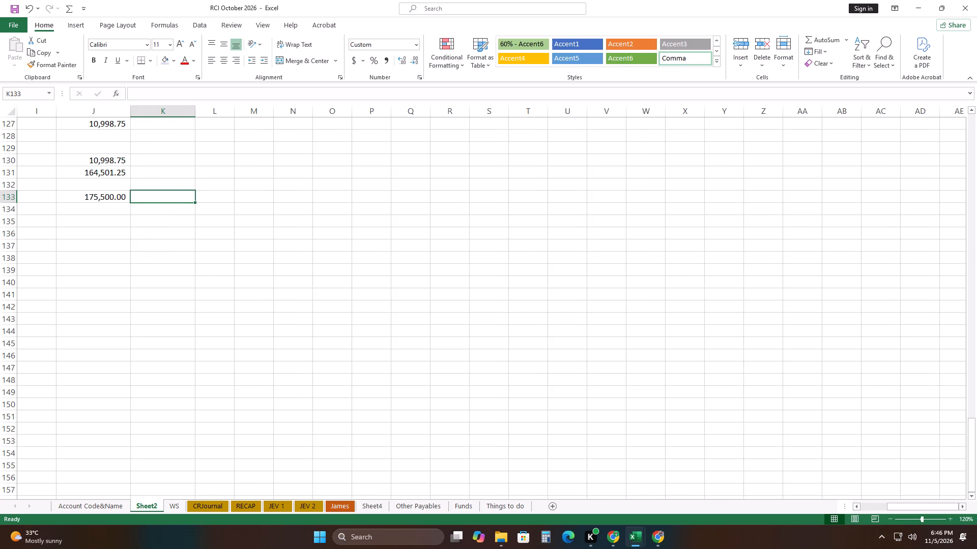
Enter the amount 650400 in cell K138 of Sheet2.
{"action": "left_click", "coordinate": [157, 259]}
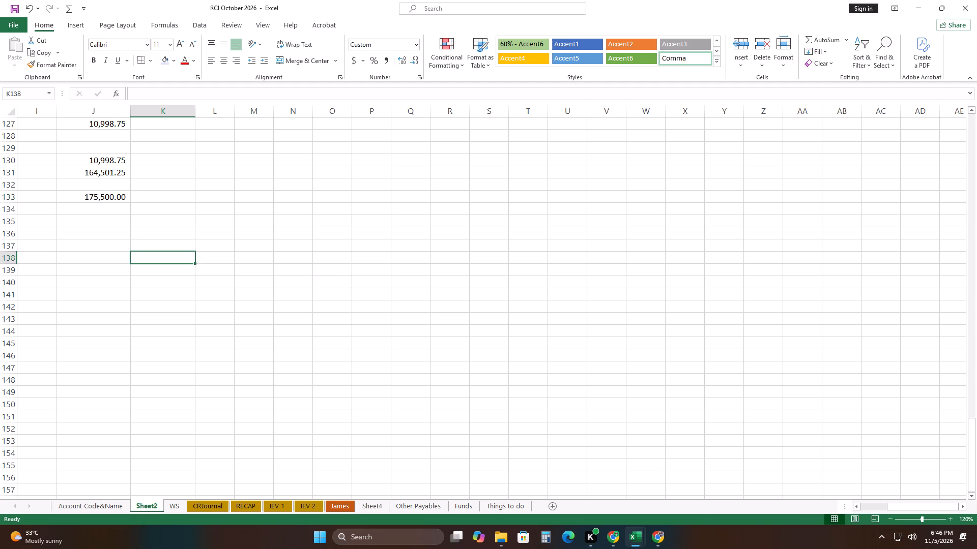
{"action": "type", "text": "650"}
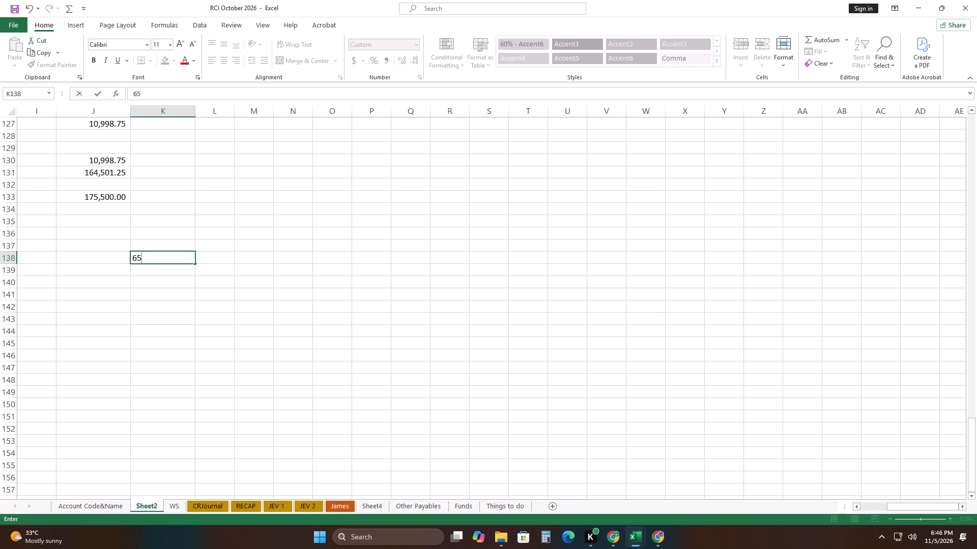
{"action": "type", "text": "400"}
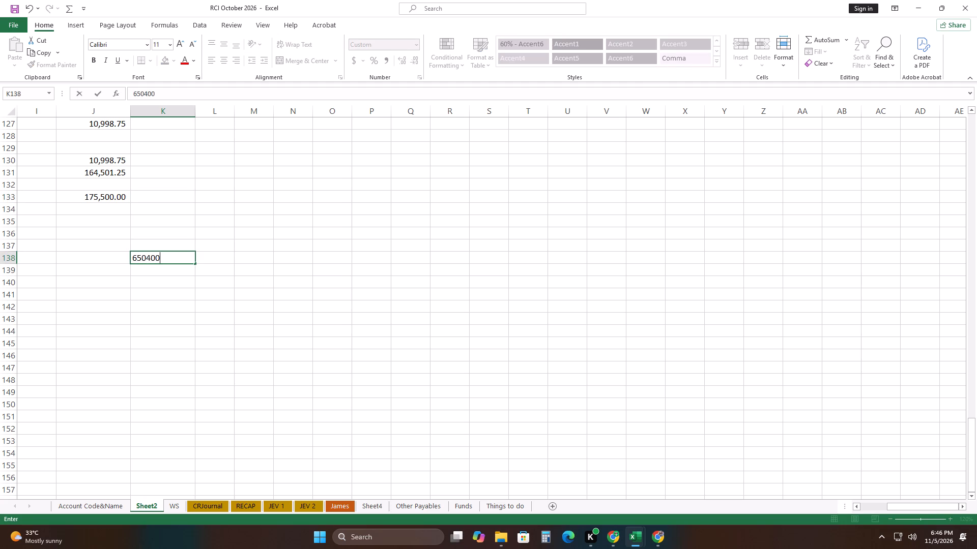